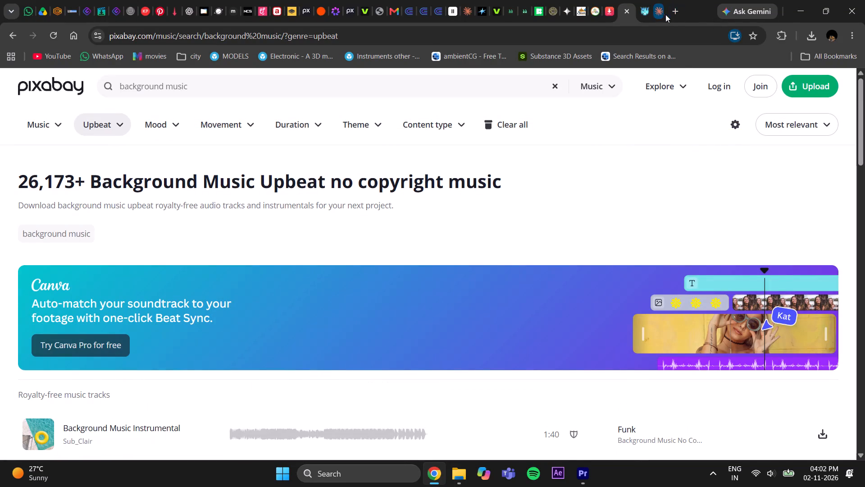
Search Google for "pixabay music" in a new tab, then open Pixabay's royalty-free music page and its background music category.
{"action": "left_click", "coordinate": [627, 9]}
{"action": "left_click", "coordinate": [660, 10]}
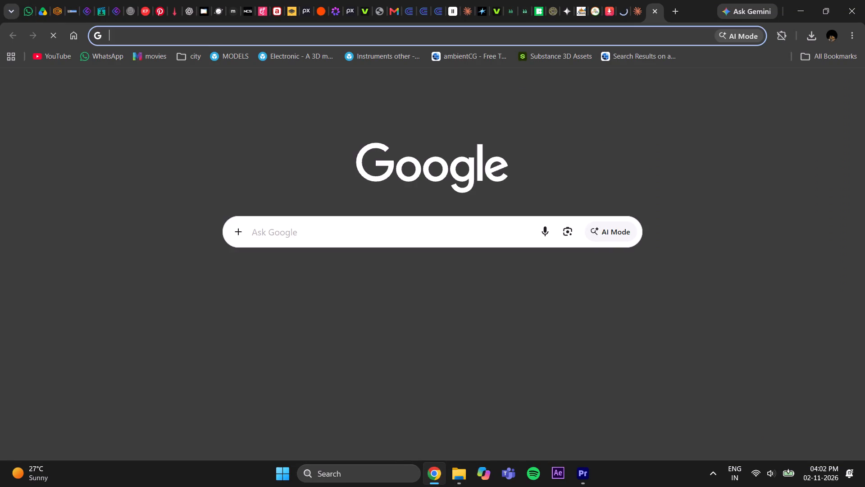
{"action": "left_click", "coordinate": [638, 34]}
{"action": "type", "text": "pixab"}
{"action": "type", "text": "ay"}
{"action": "key", "text": "space"}
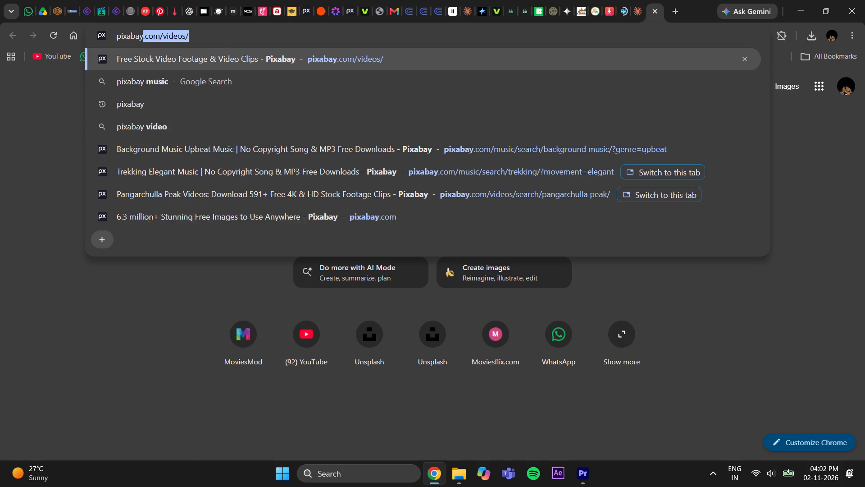
{"action": "key", "text": "Return"}
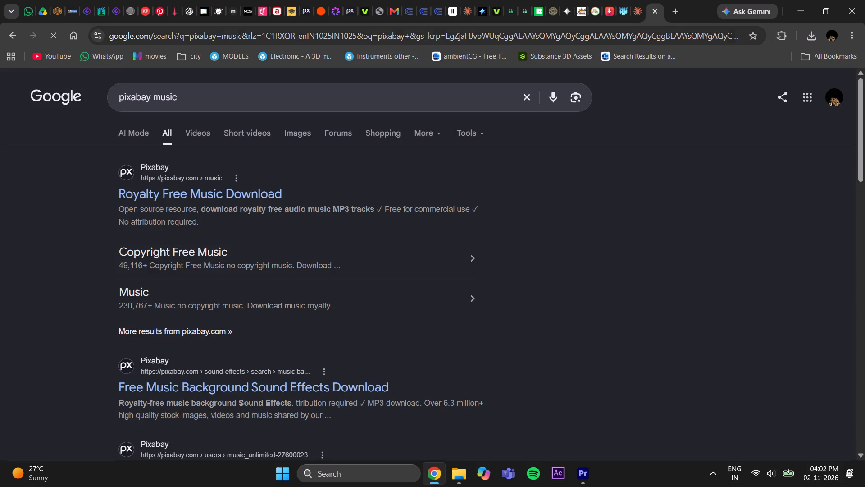
{"action": "left_click", "coordinate": [277, 198]}
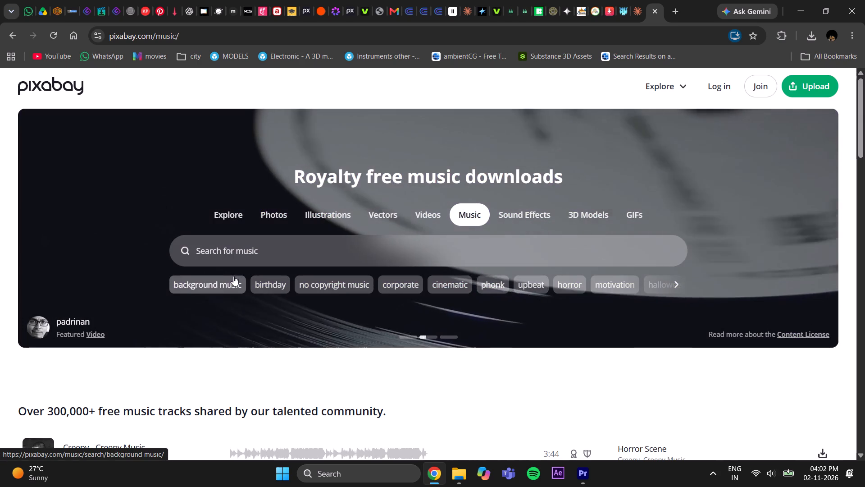
{"action": "left_click", "coordinate": [210, 278]}
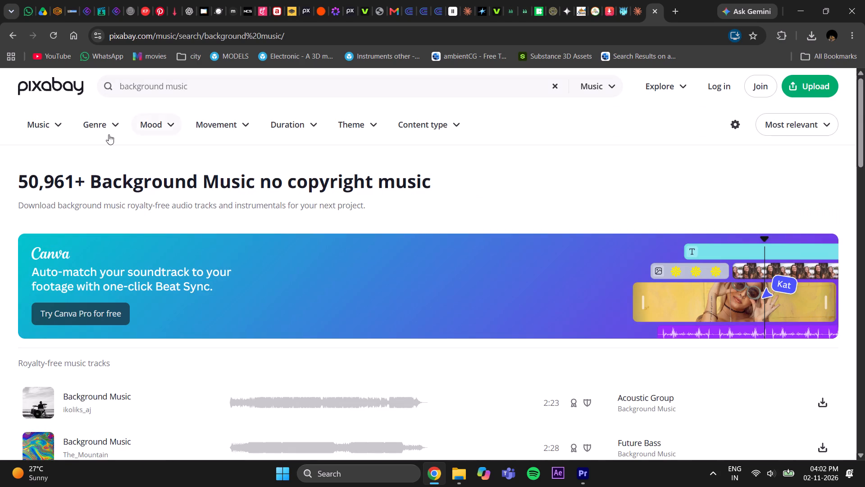
Look through the genre filter options for the background music results.
{"action": "left_click", "coordinate": [54, 129]}
{"action": "left_click", "coordinate": [93, 127]}
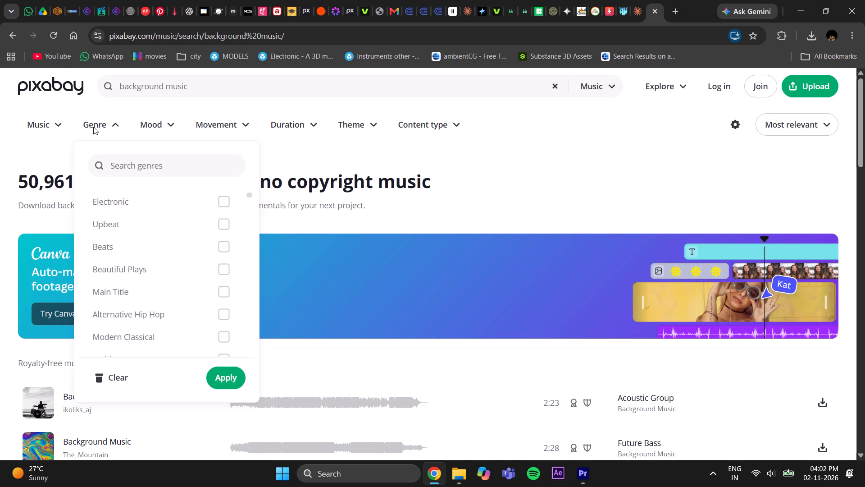
{"action": "scroll", "coordinate": [191, 266], "scroll_direction": "down", "scroll_amount": 14}
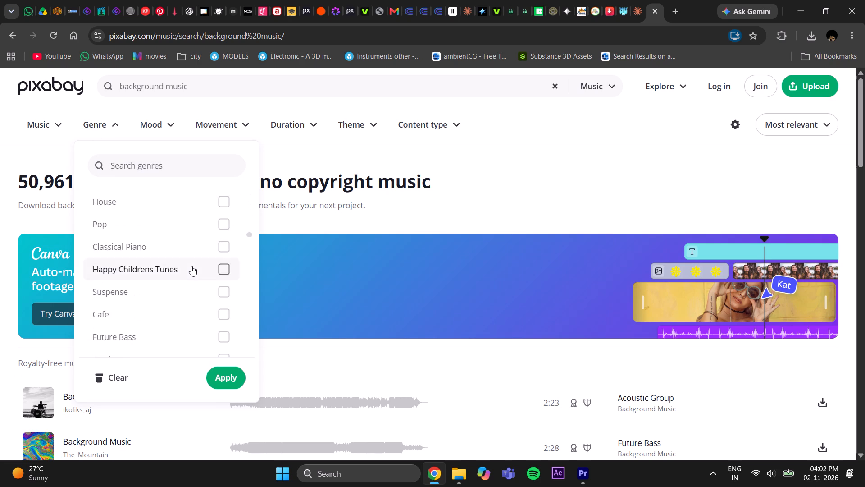
{"action": "scroll", "coordinate": [191, 266], "scroll_direction": "down", "scroll_amount": 11}
{"action": "scroll", "coordinate": [191, 266], "scroll_direction": "up", "scroll_amount": 7}
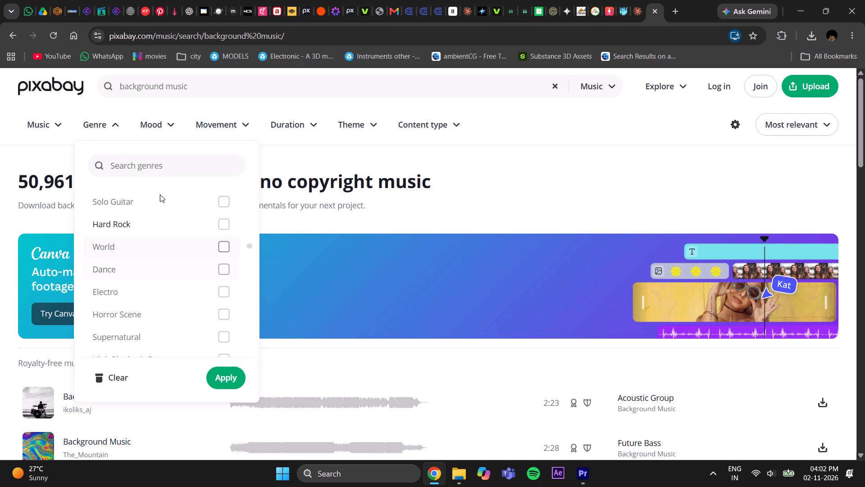
Look through the mood filter options for a mood that suits the video.
{"action": "left_click", "coordinate": [148, 124]}
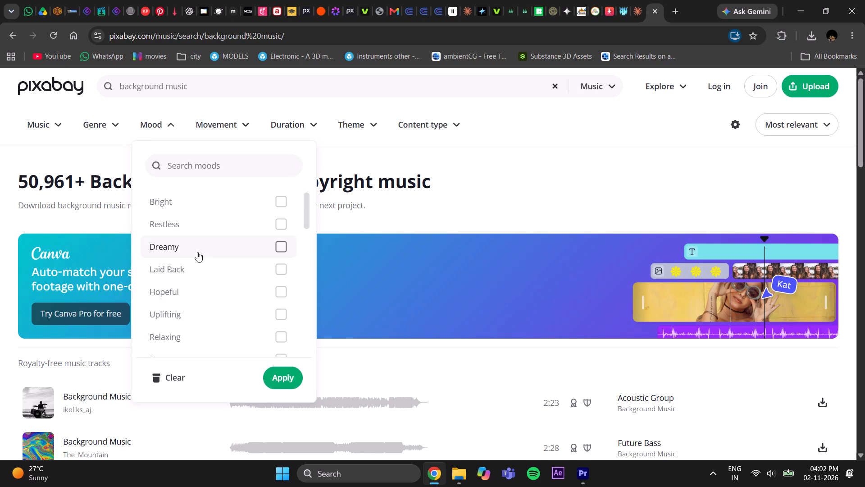
{"action": "scroll", "coordinate": [198, 256], "scroll_direction": "down", "scroll_amount": 3}
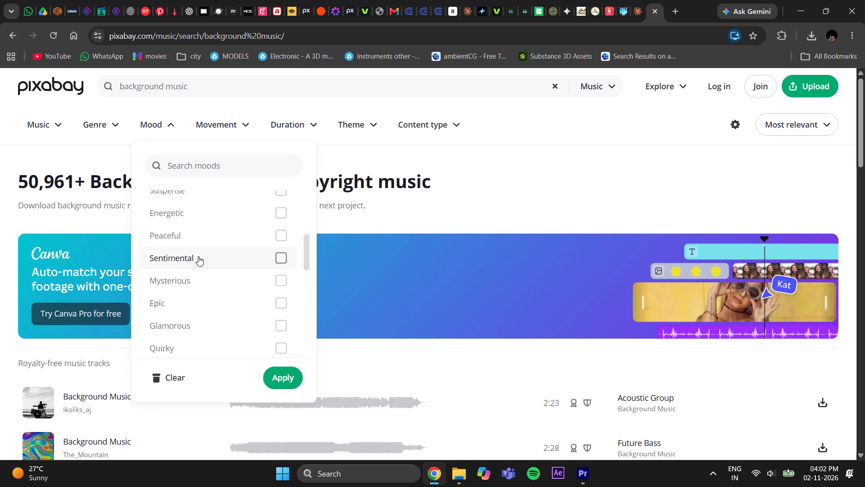
{"action": "scroll", "coordinate": [198, 256], "scroll_direction": "down", "scroll_amount": 4}
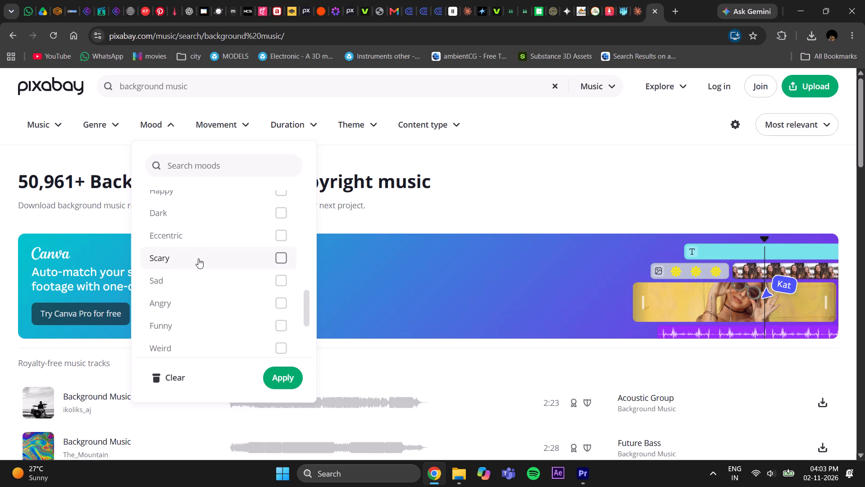
{"action": "scroll", "coordinate": [198, 258], "scroll_direction": "down", "scroll_amount": 6}
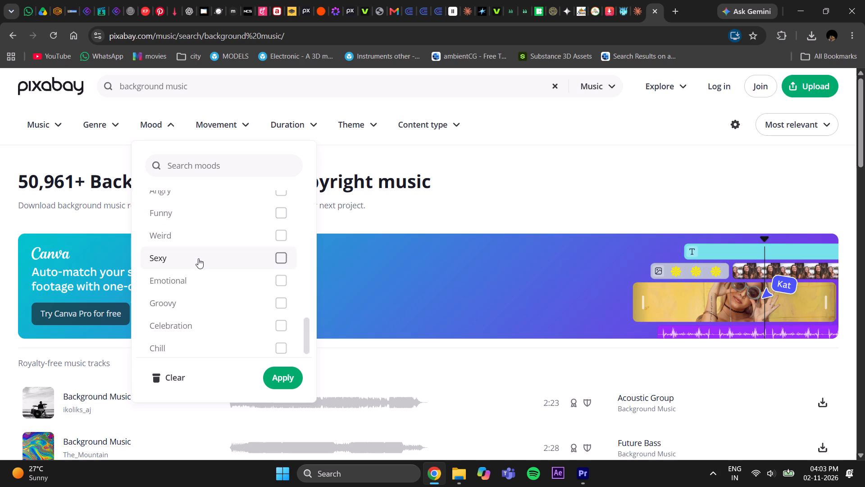
{"action": "scroll", "coordinate": [198, 258], "scroll_direction": "up", "scroll_amount": 3}
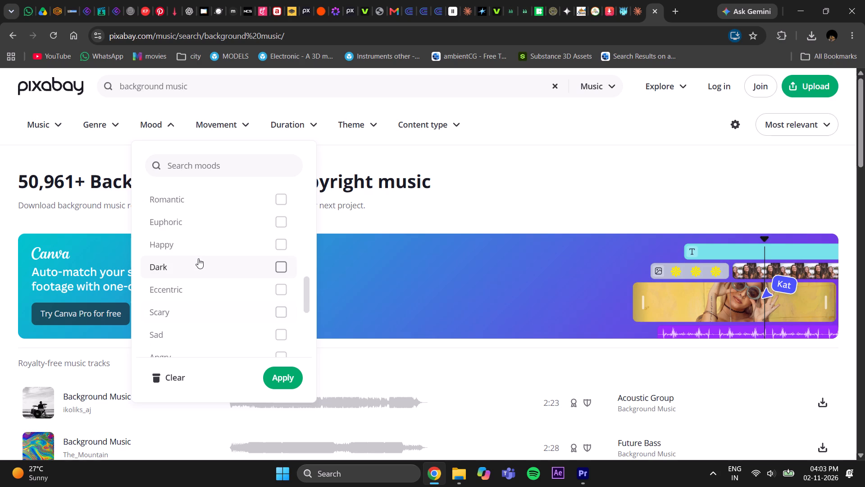
Look through the movement filter options for the background music results.
{"action": "left_click", "coordinate": [222, 122]}
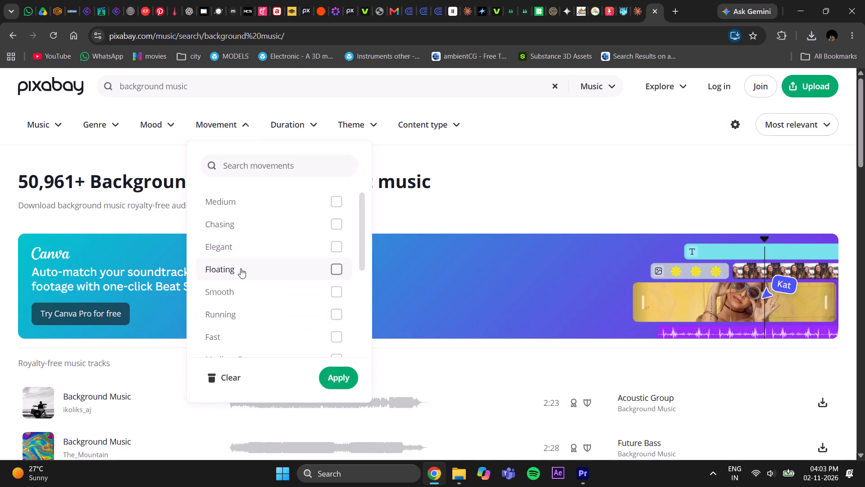
{"action": "scroll", "coordinate": [241, 270], "scroll_direction": "down", "scroll_amount": 9}
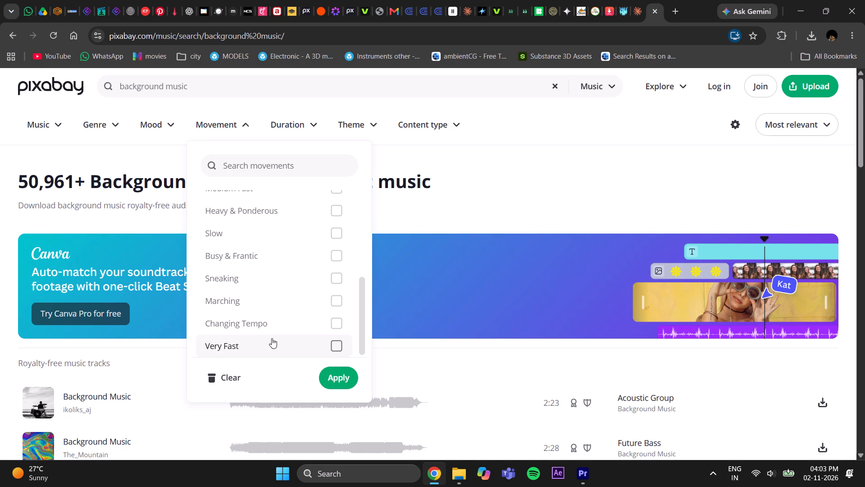
{"action": "scroll", "coordinate": [272, 337], "scroll_direction": "up", "scroll_amount": 2}
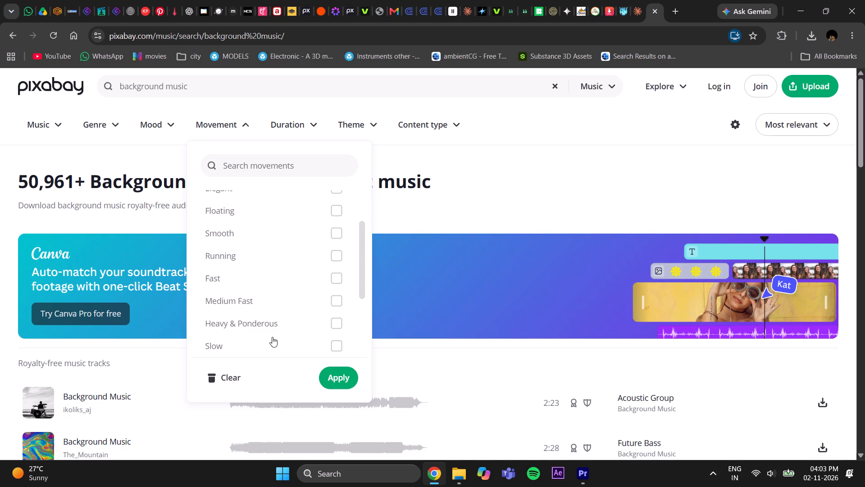
{"action": "scroll", "coordinate": [272, 337], "scroll_direction": "up", "scroll_amount": 3}
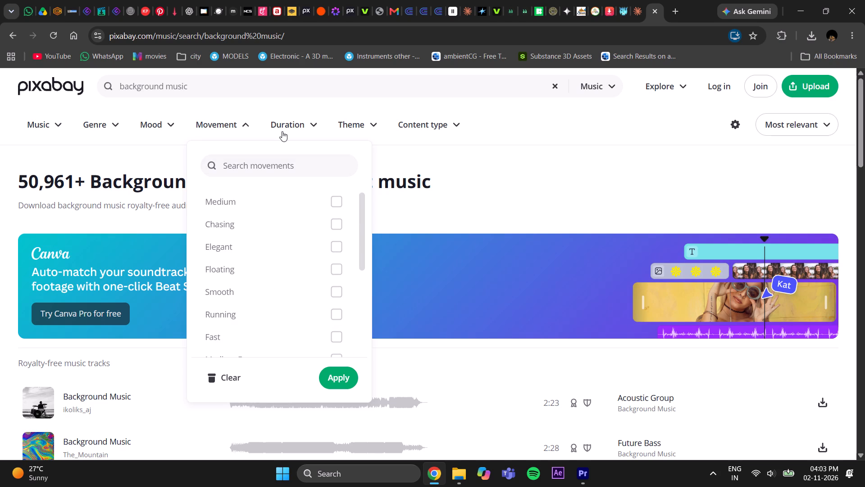
Filter the background music results by the Dark mood.
{"action": "left_click", "coordinate": [156, 127]}
{"action": "scroll", "coordinate": [200, 272], "scroll_direction": "down", "scroll_amount": 4}
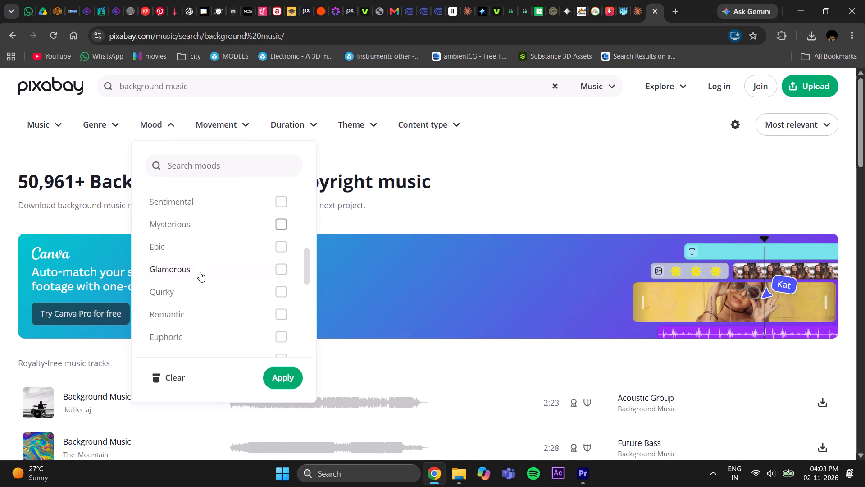
{"action": "scroll", "coordinate": [200, 272], "scroll_direction": "down", "scroll_amount": 10}
{"action": "scroll", "coordinate": [199, 272], "scroll_direction": "up", "scroll_amount": 1}
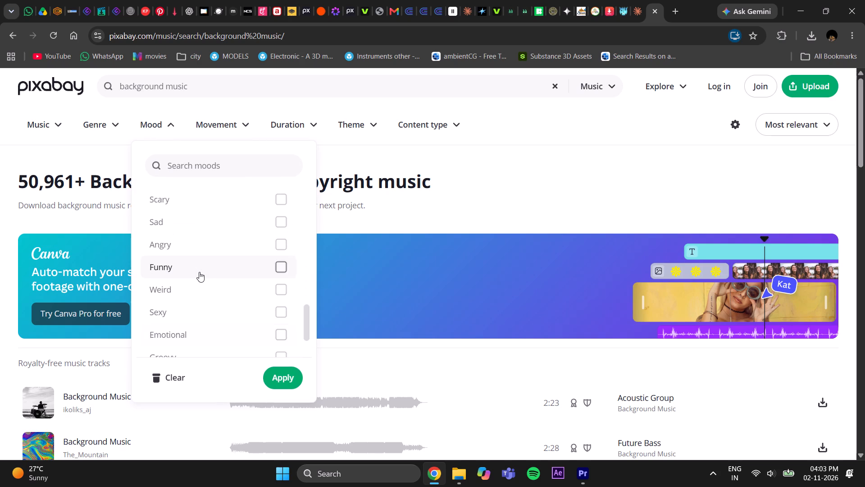
{"action": "scroll", "coordinate": [199, 272], "scroll_direction": "up", "scroll_amount": 3}
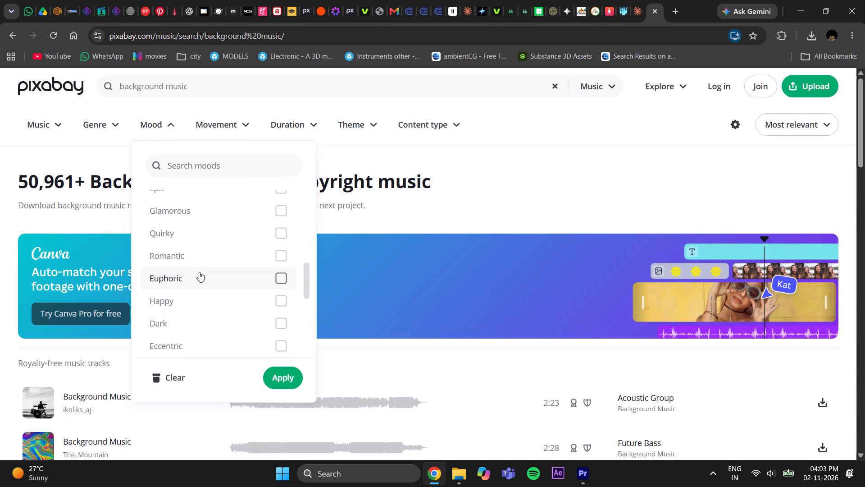
{"action": "left_click", "coordinate": [200, 325]}
{"action": "left_click", "coordinate": [275, 382]}
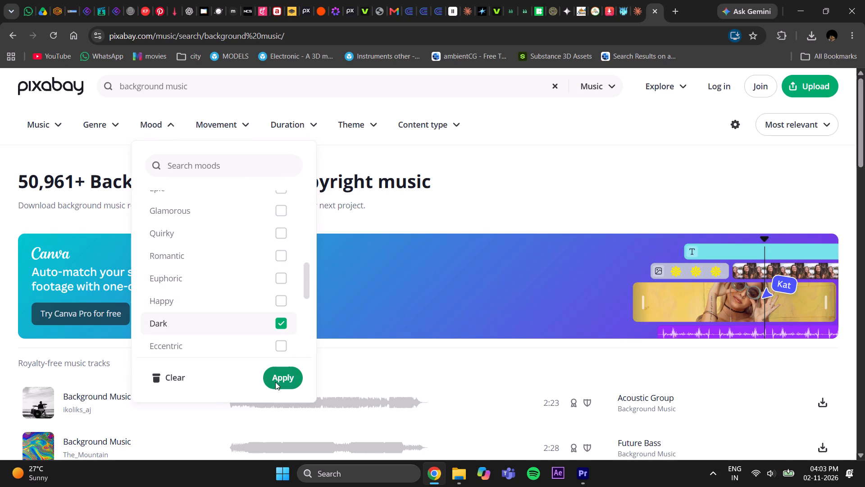
Preview the tracks "Vlog - Vlog Beat" and "Dark Ambient - Background Music", skipping further into the Dark Ambient track.
{"action": "scroll", "coordinate": [228, 352], "scroll_direction": "down", "scroll_amount": 2}
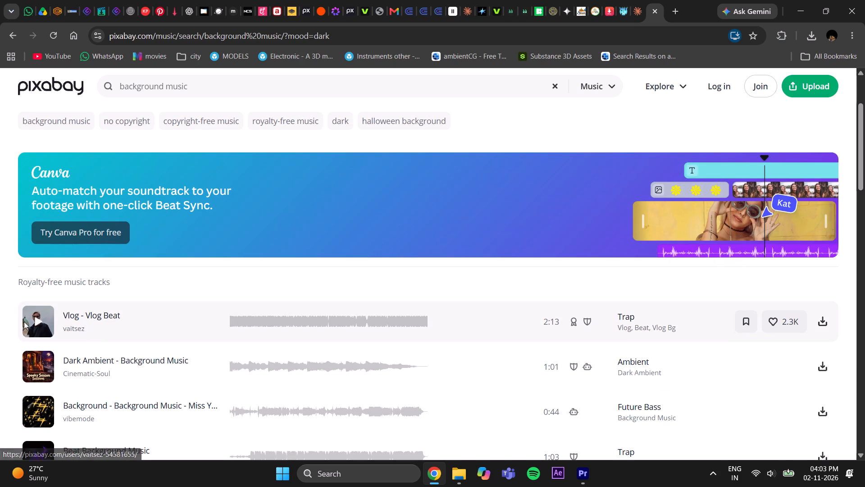
{"action": "left_click", "coordinate": [33, 326]}
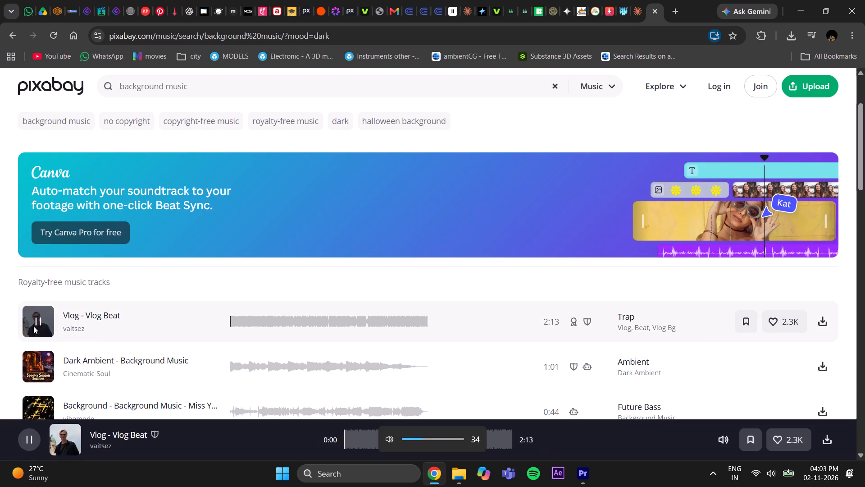
{"action": "scroll", "coordinate": [86, 306], "scroll_direction": "down", "scroll_amount": 3}
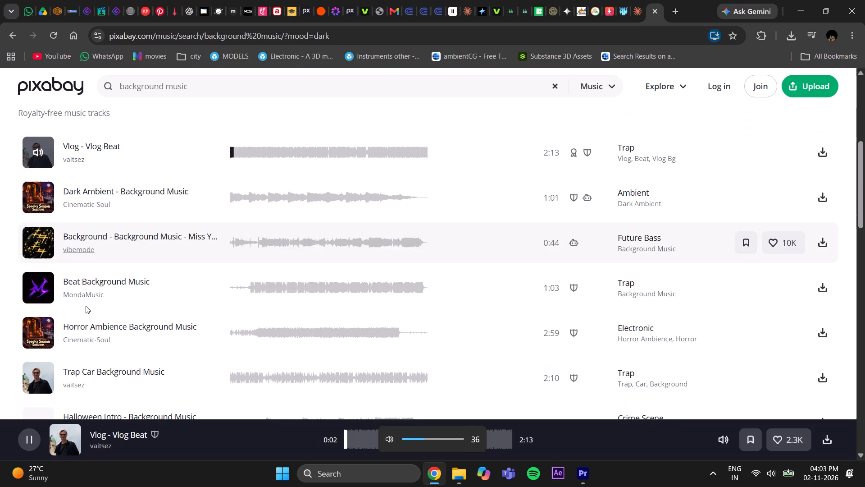
{"action": "left_click", "coordinate": [39, 196]}
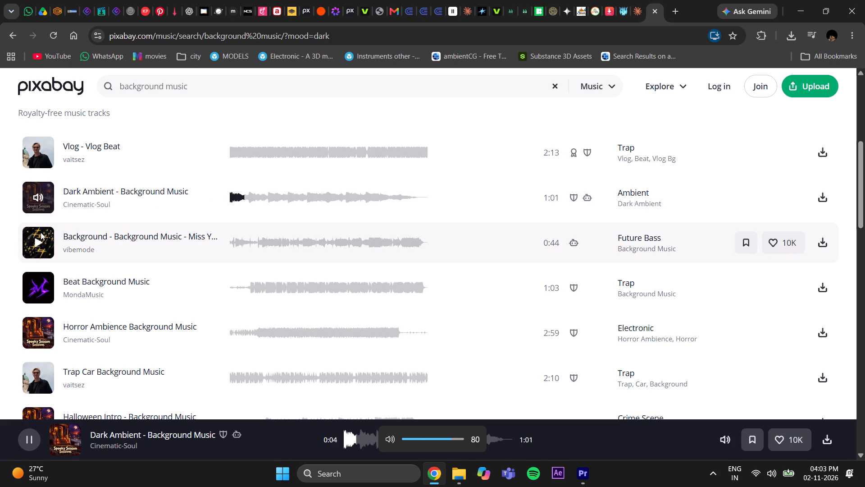
{"action": "left_click", "coordinate": [257, 192]}
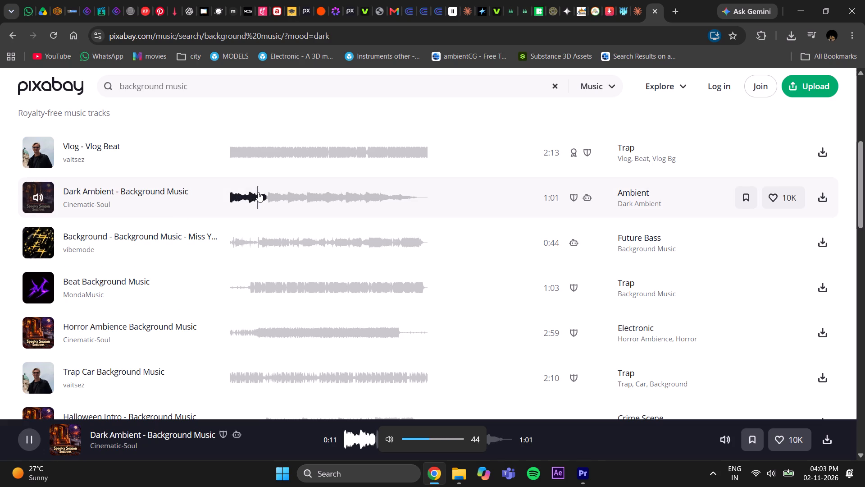
{"action": "left_click_drag", "start_coordinate": [263, 193], "coordinate": [283, 194]}
Download the "Dark Ambient - Background Music" track by Cinematic-Soul and dismiss the thank-you dialog.
{"action": "left_click", "coordinate": [824, 199]}
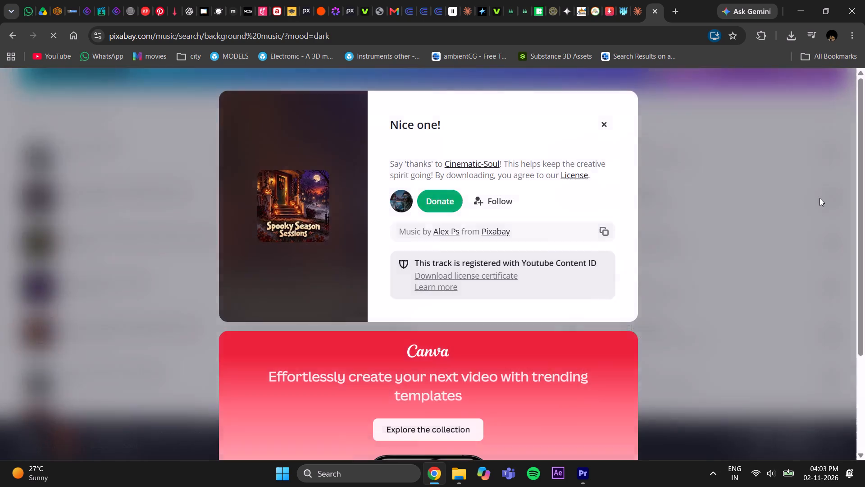
{"action": "left_click", "coordinate": [607, 124]}
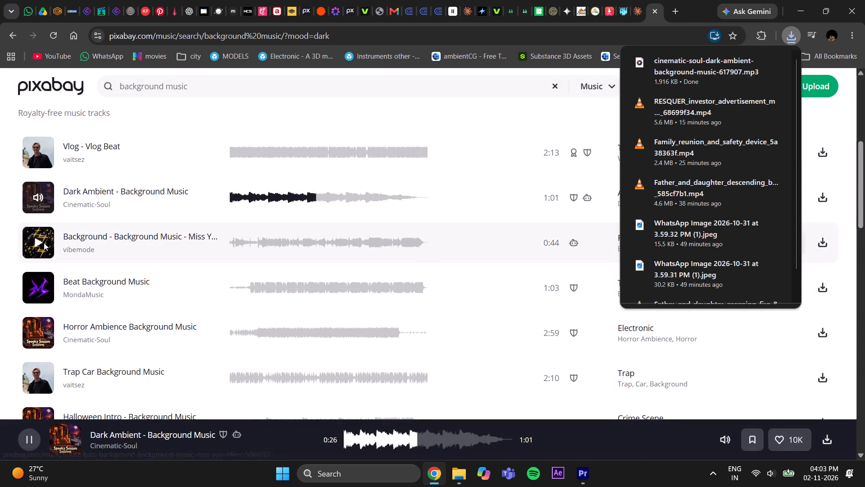
Preview vibemode's "Background Music - Miss You" and MondaMusic's "Beat Background Music", skip ahead in the latter, and pause playback.
{"action": "left_click", "coordinate": [41, 243]}
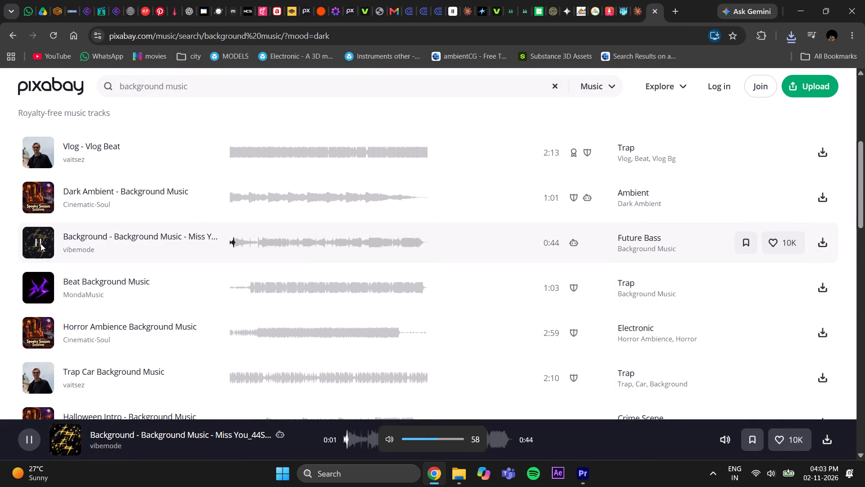
{"action": "left_click", "coordinate": [39, 291]}
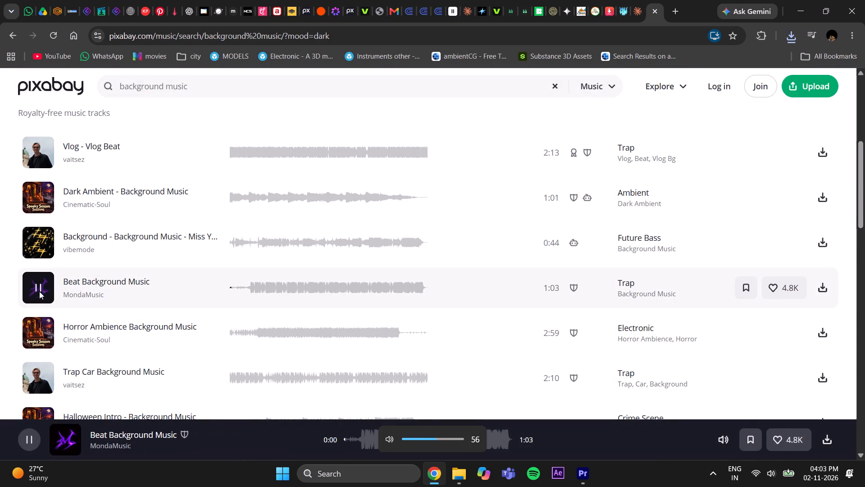
{"action": "left_click", "coordinate": [274, 289]}
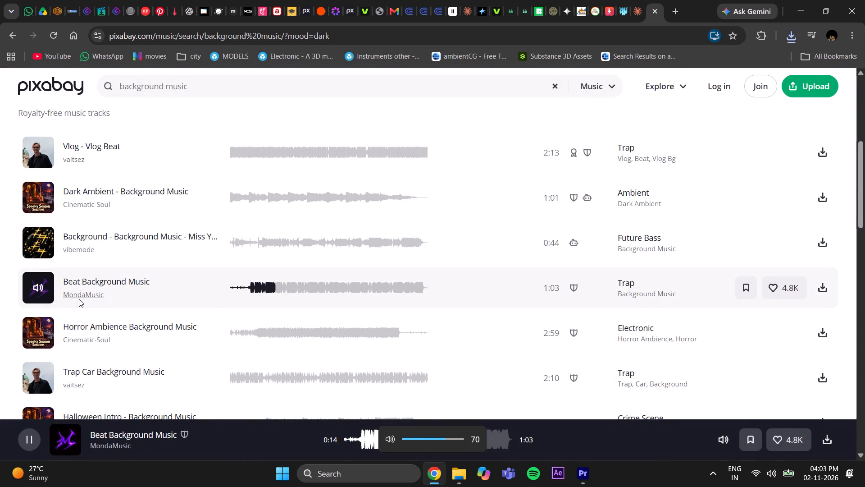
{"action": "left_click", "coordinate": [39, 290]}
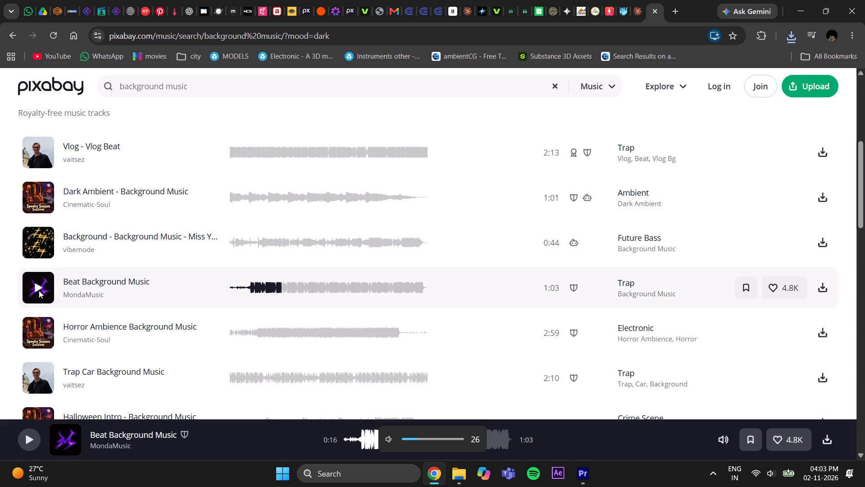
Bring the cinematic-soul dark ambient mp3 from the Downloads folder into Premiere Pro's Source Monitor and preview it.
{"action": "left_click", "coordinate": [584, 482]}
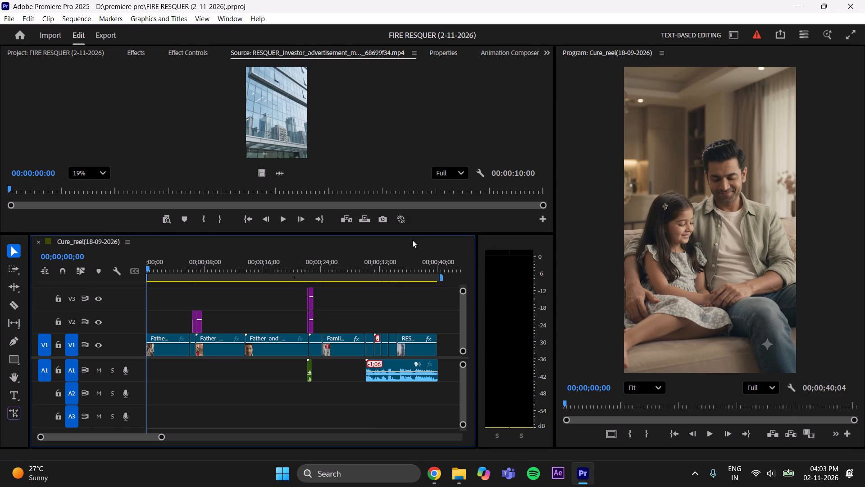
{"action": "left_click", "coordinate": [460, 475]}
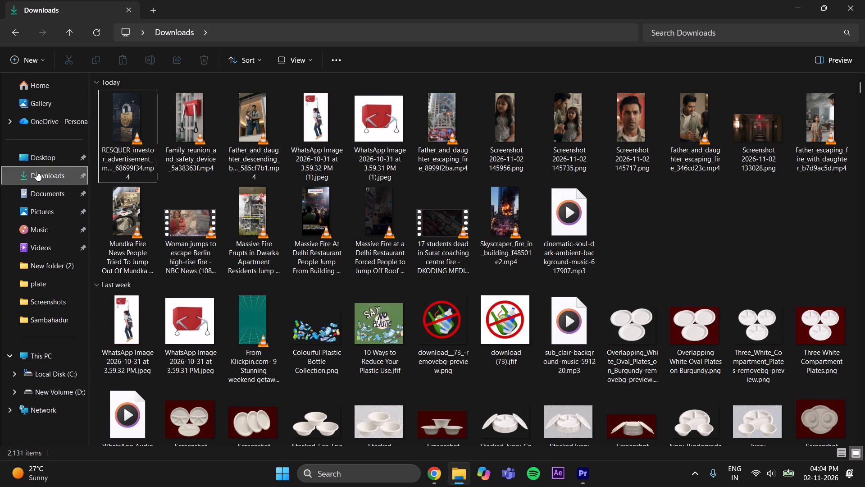
{"action": "left_click", "coordinate": [98, 34]}
{"action": "left_click", "coordinate": [146, 137]}
{"action": "left_click_drag", "start_coordinate": [123, 140], "coordinate": [665, 337]}
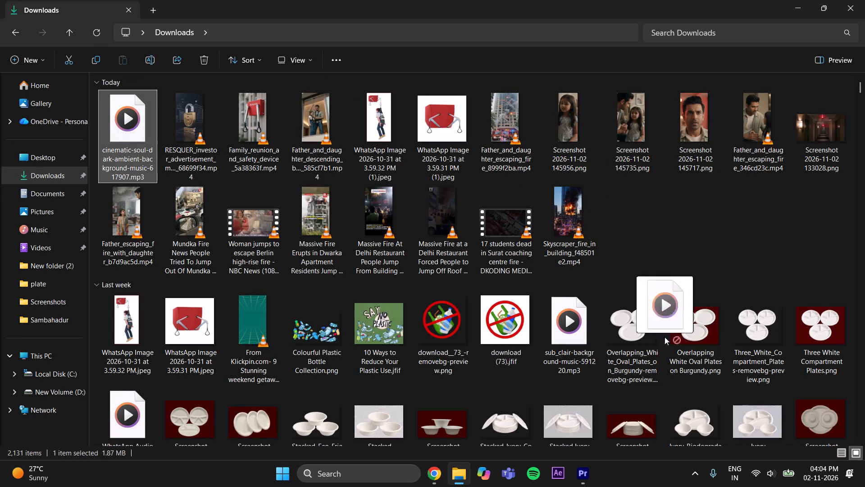
{"action": "left_click_drag", "start_coordinate": [665, 337], "coordinate": [280, 123]}
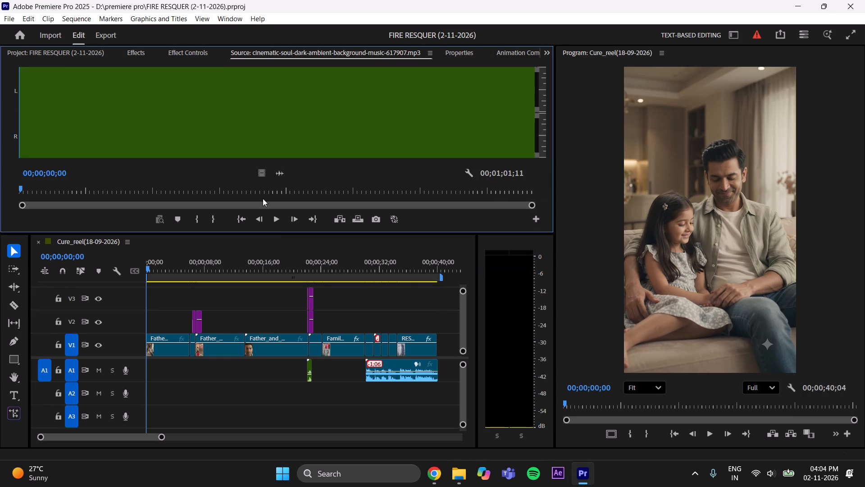
{"action": "left_click", "coordinate": [279, 224]}
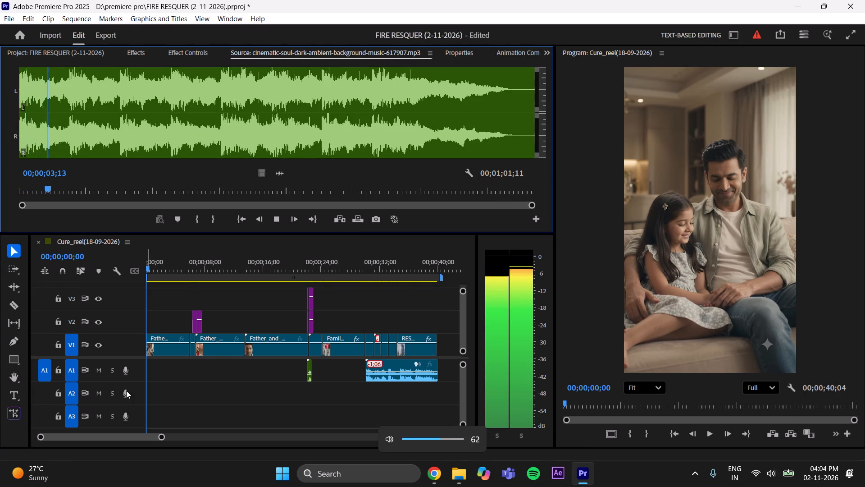
Place the dark ambient music on audio track A2 at the start of the Cure_reel sequence.
{"action": "left_click_drag", "start_coordinate": [163, 434], "coordinate": [176, 430]}
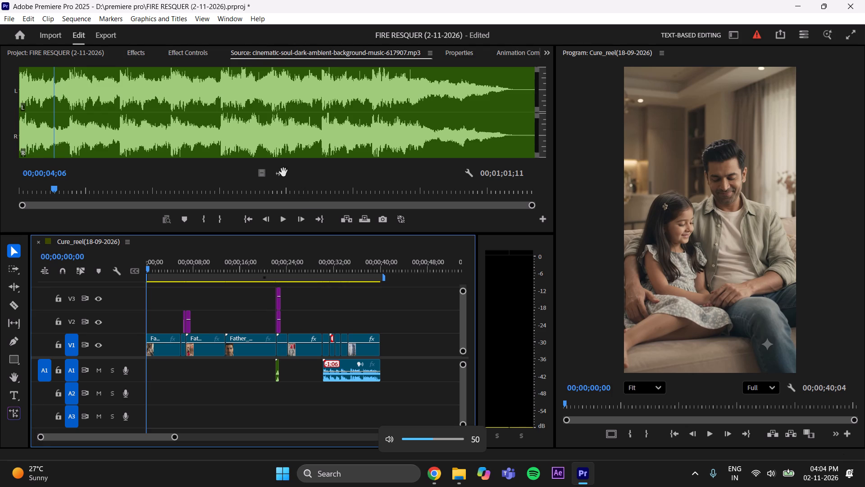
{"action": "left_click_drag", "start_coordinate": [282, 172], "coordinate": [137, 402]}
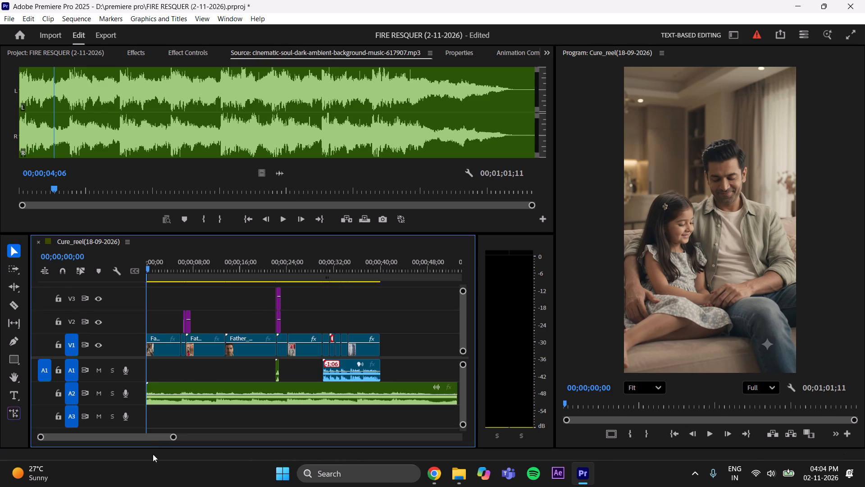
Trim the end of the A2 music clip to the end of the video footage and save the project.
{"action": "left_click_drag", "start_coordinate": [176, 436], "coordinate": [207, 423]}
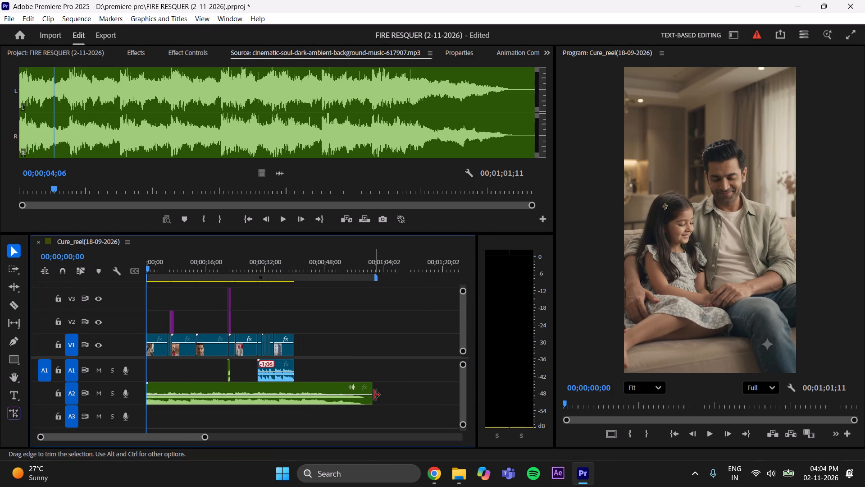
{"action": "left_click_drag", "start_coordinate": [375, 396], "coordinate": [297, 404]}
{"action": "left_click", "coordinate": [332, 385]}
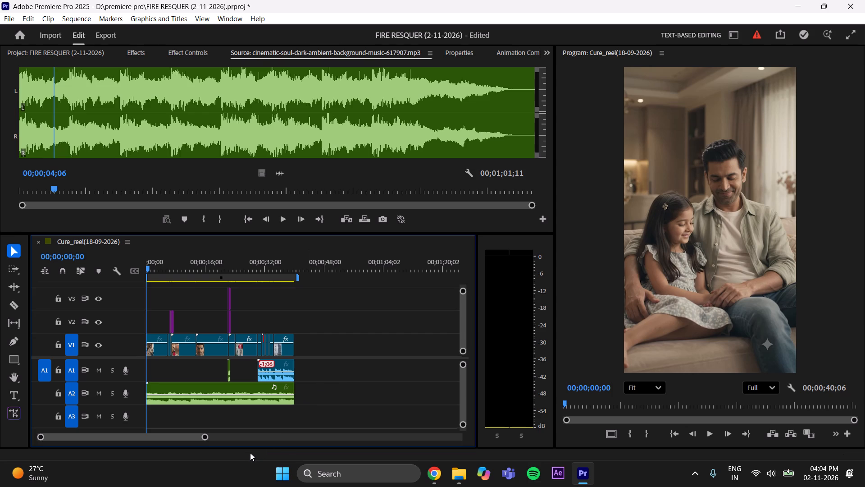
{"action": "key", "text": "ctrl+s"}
Play the sequence from its opening section through the family reunion shots to check how the music fits.
{"action": "left_click_drag", "start_coordinate": [205, 436], "coordinate": [182, 447]}
{"action": "key", "text": "space"}
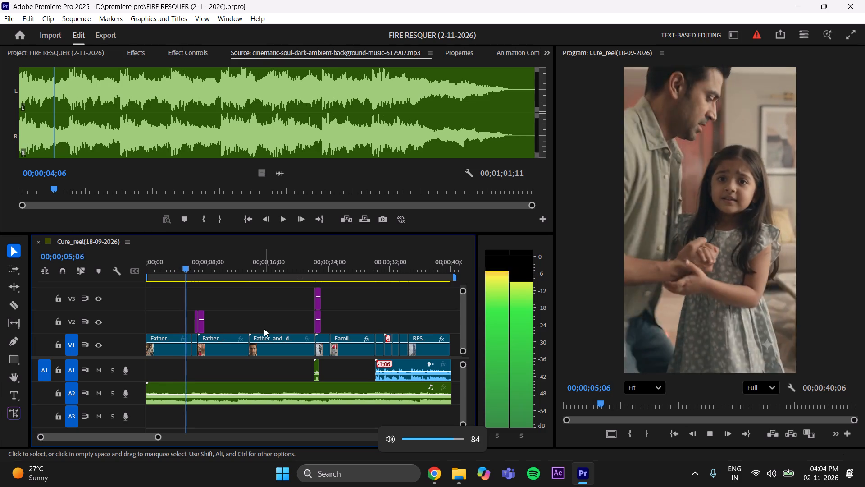
{"action": "key", "text": "space"}
{"action": "left_click_drag", "start_coordinate": [188, 264], "coordinate": [173, 271]}
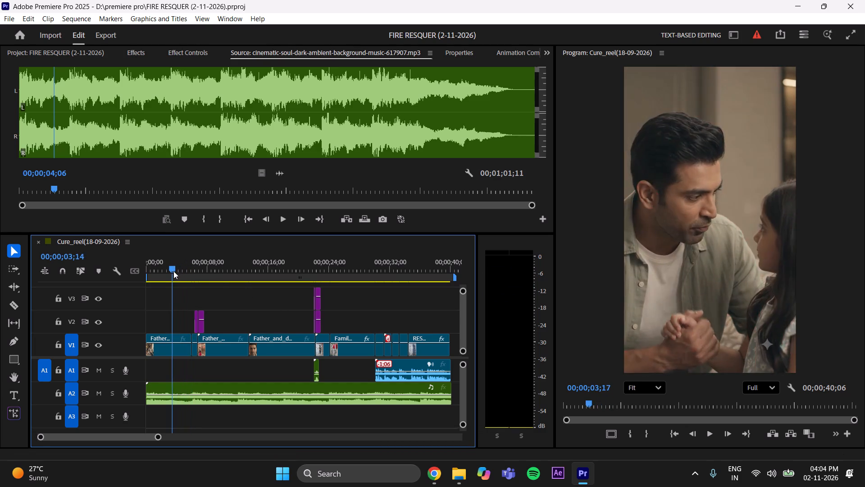
{"action": "left_click_drag", "start_coordinate": [173, 271], "coordinate": [174, 272]}
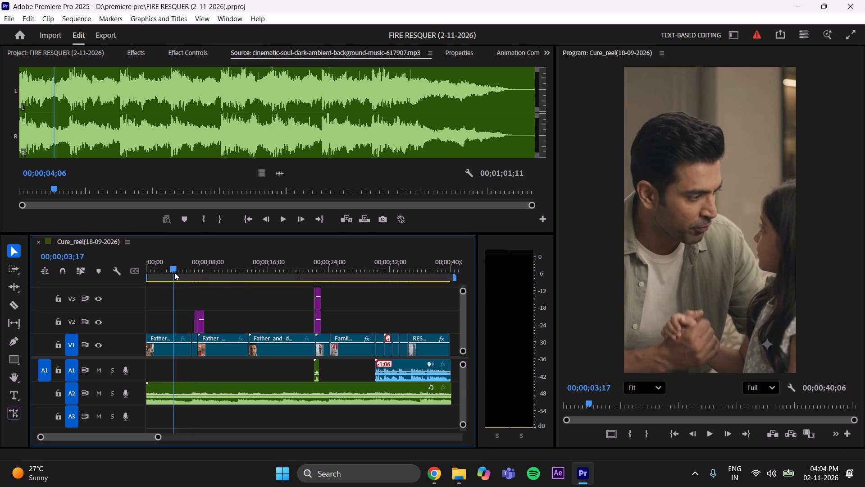
{"action": "left_click_drag", "start_coordinate": [174, 272], "coordinate": [164, 280]}
{"action": "key", "text": "space"}
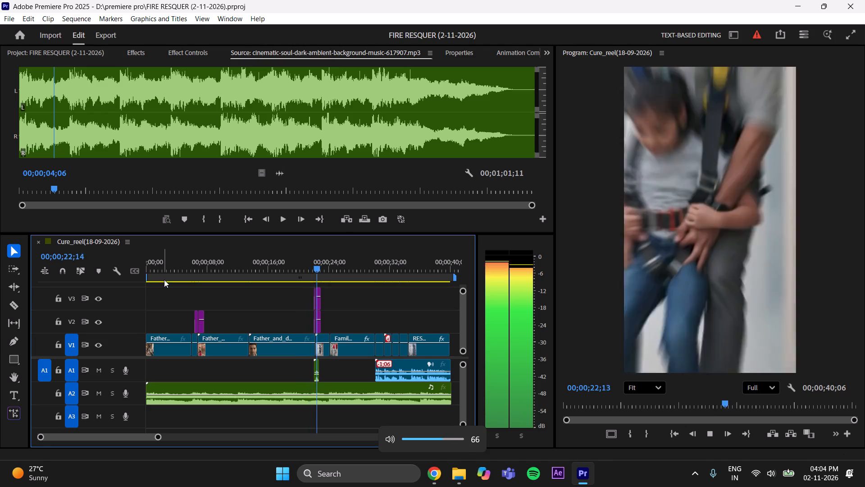
{"action": "key", "text": "space"}
{"action": "key", "text": "space"}
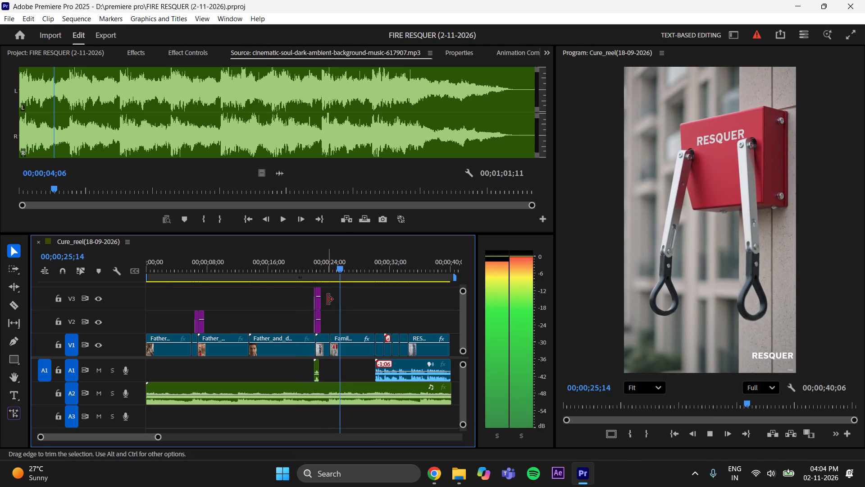
{"action": "key", "text": "space"}
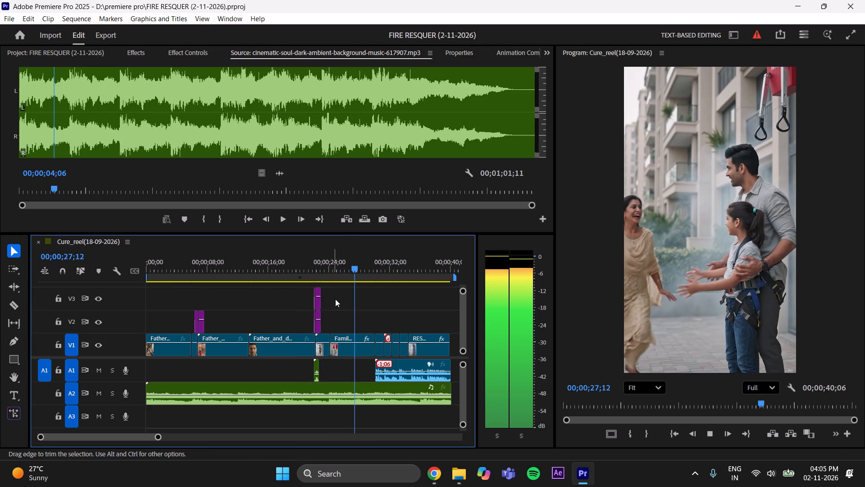
Trim the end of the A2 music clip to the cut at 00;00;22;10, where the family reunion clip starts.
{"action": "left_click_drag", "start_coordinate": [358, 270], "coordinate": [286, 301]}
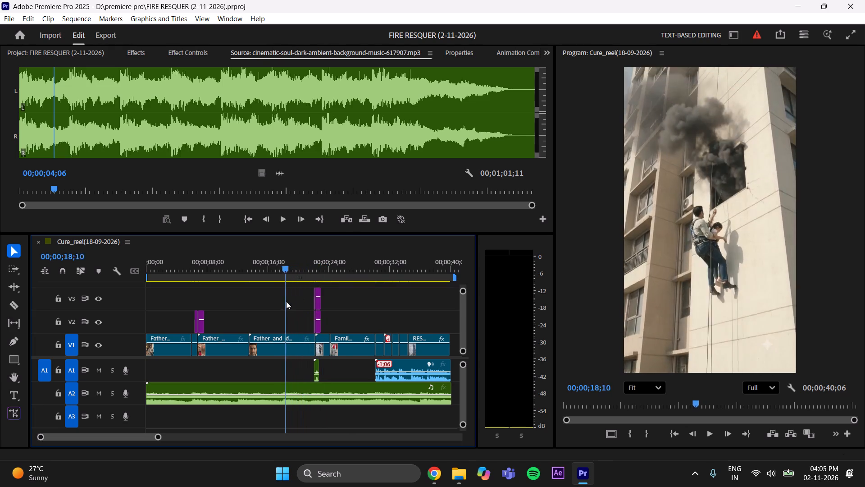
{"action": "left_click_drag", "start_coordinate": [286, 301], "coordinate": [309, 294]}
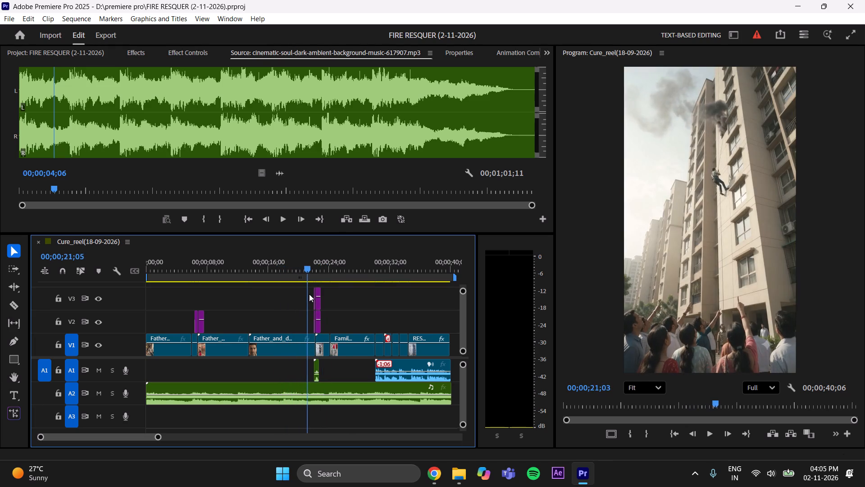
{"action": "left_click_drag", "start_coordinate": [309, 294], "coordinate": [319, 290]}
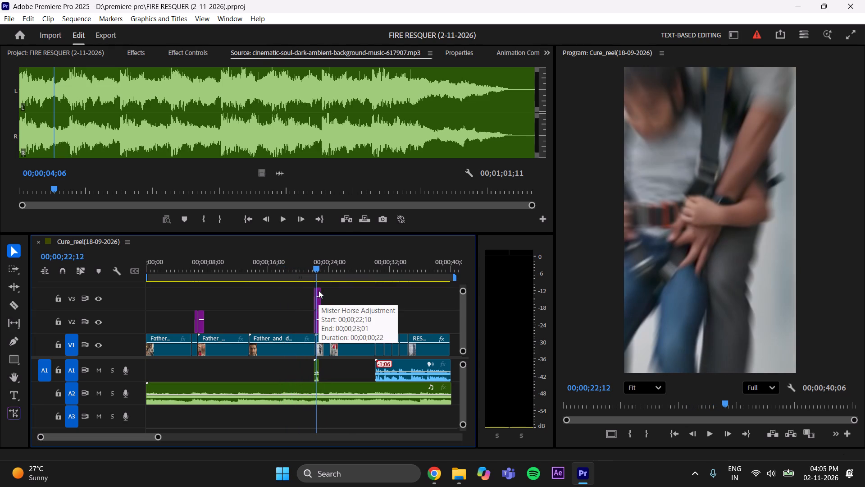
{"action": "left_click_drag", "start_coordinate": [319, 290], "coordinate": [317, 293]}
{"action": "left_click_drag", "start_coordinate": [158, 440], "coordinate": [163, 438]}
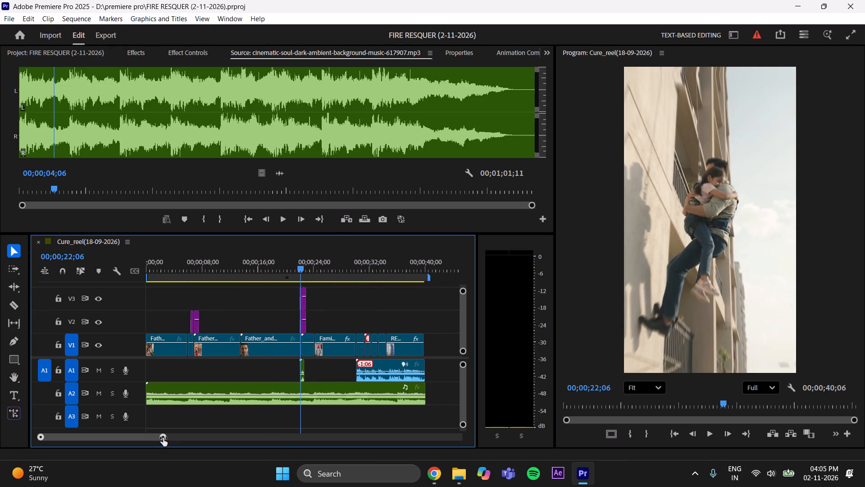
{"action": "left_click_drag", "start_coordinate": [163, 438], "coordinate": [164, 438]}
{"action": "left_click_drag", "start_coordinate": [428, 398], "coordinate": [302, 406]}
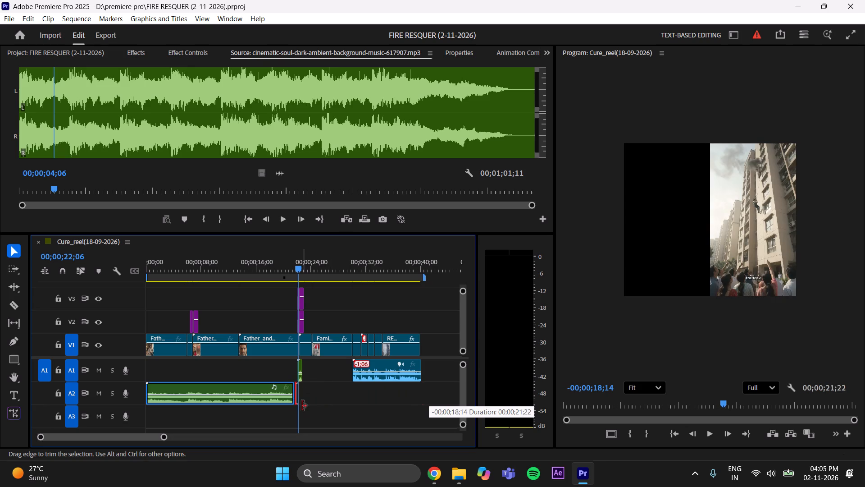
{"action": "left_click_drag", "start_coordinate": [302, 406], "coordinate": [306, 405]}
{"action": "left_click_drag", "start_coordinate": [165, 440], "coordinate": [144, 449]}
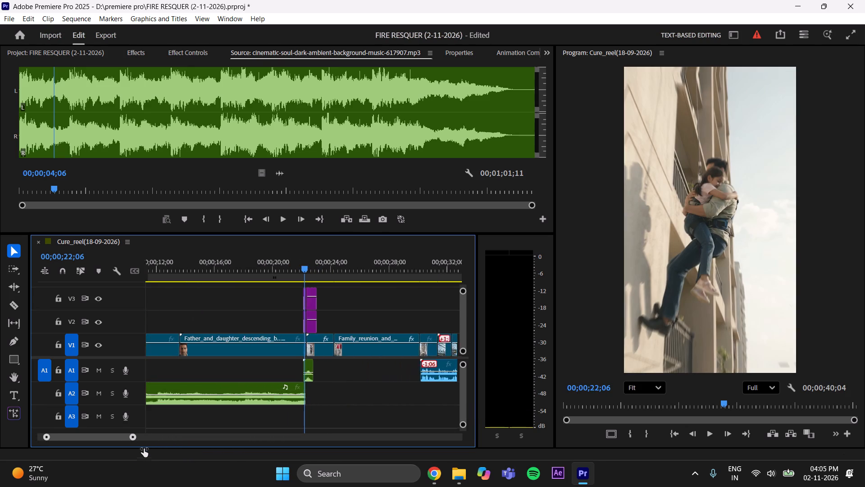
{"action": "left_click_drag", "start_coordinate": [144, 449], "coordinate": [123, 460]}
{"action": "left_click_drag", "start_coordinate": [304, 264], "coordinate": [316, 268]}
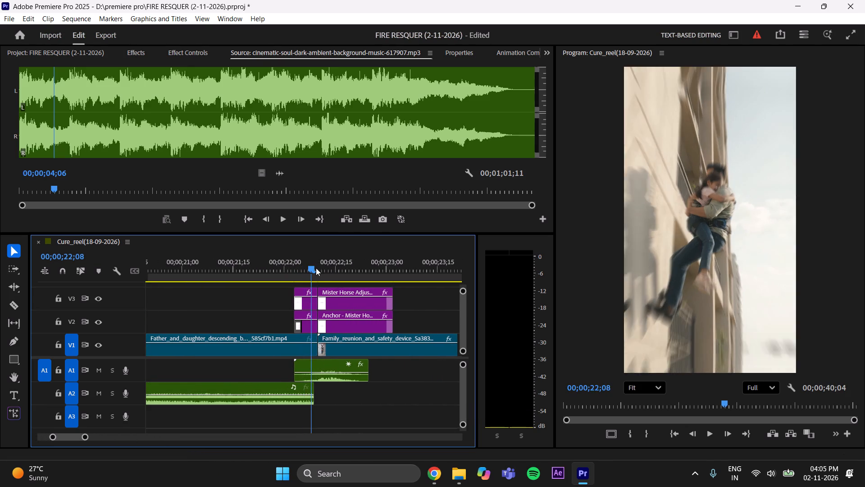
{"action": "left_click_drag", "start_coordinate": [316, 268], "coordinate": [319, 268]}
{"action": "left_click", "coordinate": [316, 400]}
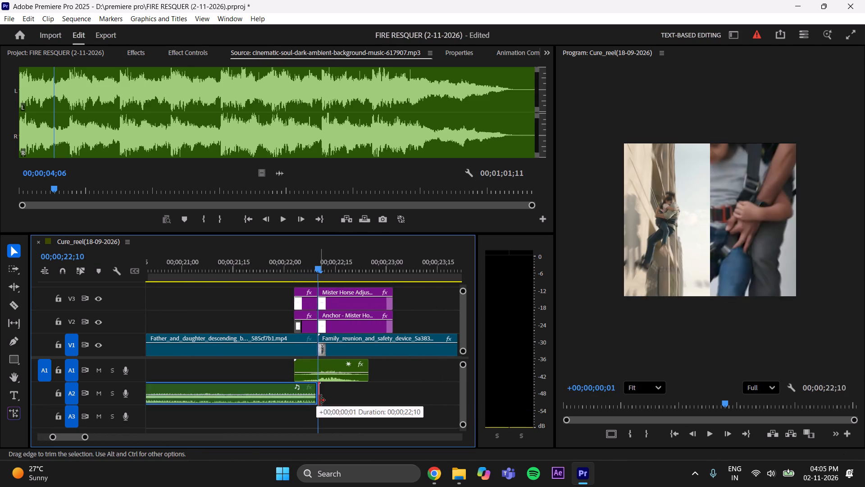
Add a short fade-out at the end of the A2 music clip, starting at about 00;00;22;05, and save the project.
{"action": "left_click_drag", "start_coordinate": [325, 272], "coordinate": [300, 274]}
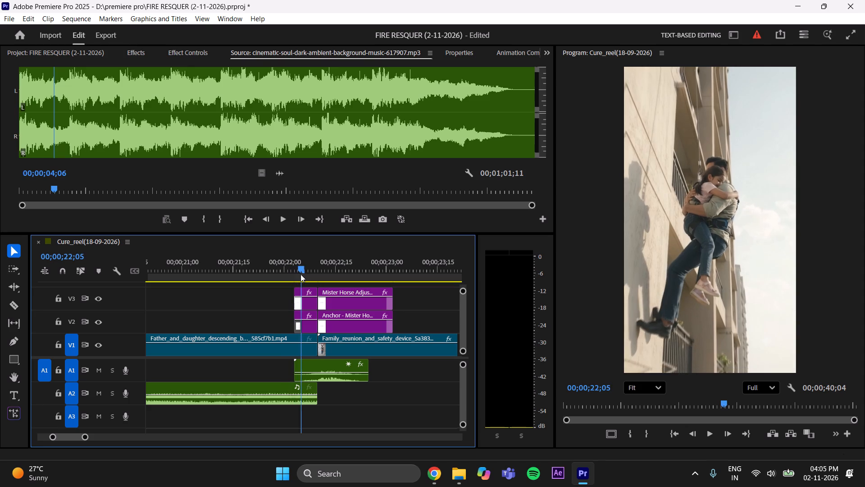
{"action": "left_click_drag", "start_coordinate": [300, 274], "coordinate": [299, 277]}
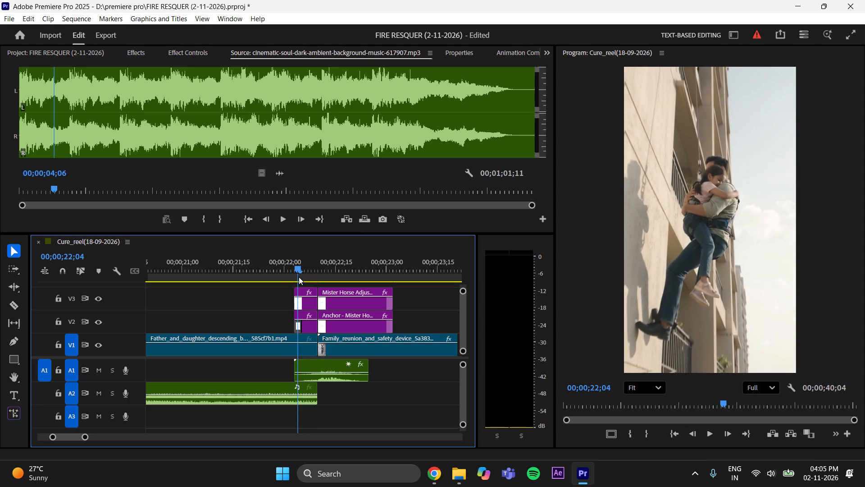
{"action": "left_click_drag", "start_coordinate": [299, 277], "coordinate": [300, 276]}
{"action": "left_click_drag", "start_coordinate": [310, 395], "coordinate": [294, 396]}
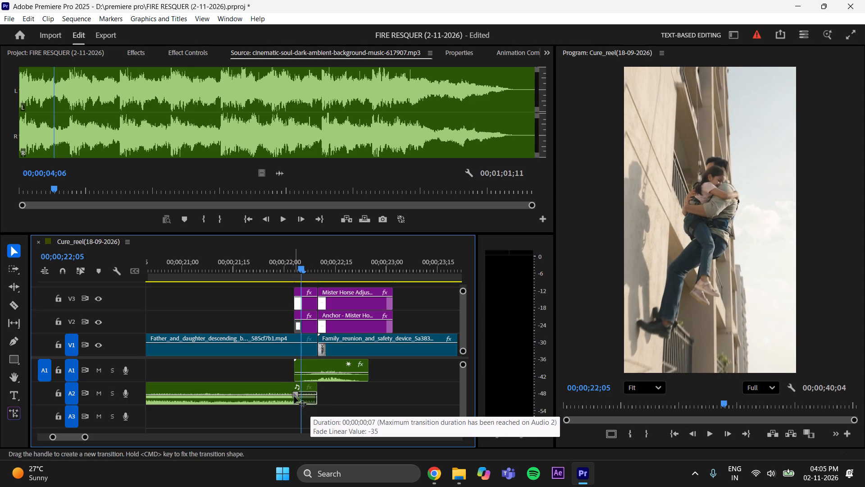
{"action": "left_click_drag", "start_coordinate": [294, 396], "coordinate": [299, 397]}
{"action": "left_click", "coordinate": [459, 405]}
{"action": "left_click_drag", "start_coordinate": [77, 440], "coordinate": [58, 446]}
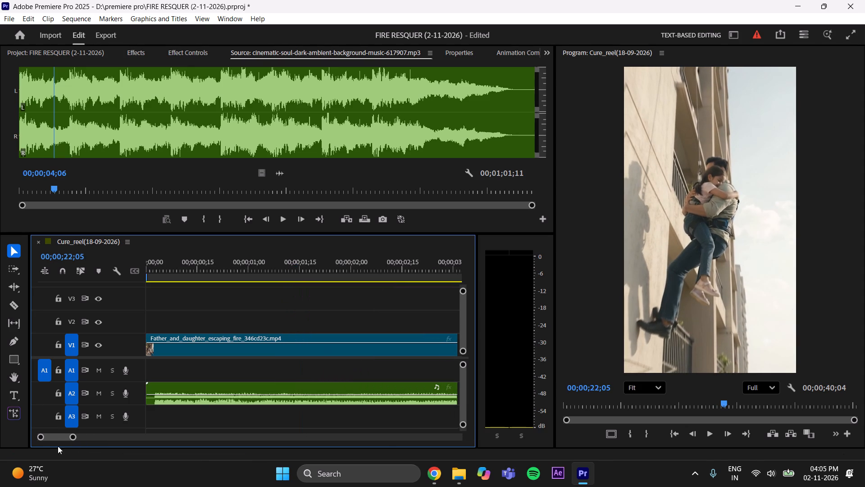
{"action": "left_click_drag", "start_coordinate": [58, 446], "coordinate": [57, 446]}
{"action": "left_click_drag", "start_coordinate": [73, 436], "coordinate": [142, 405]}
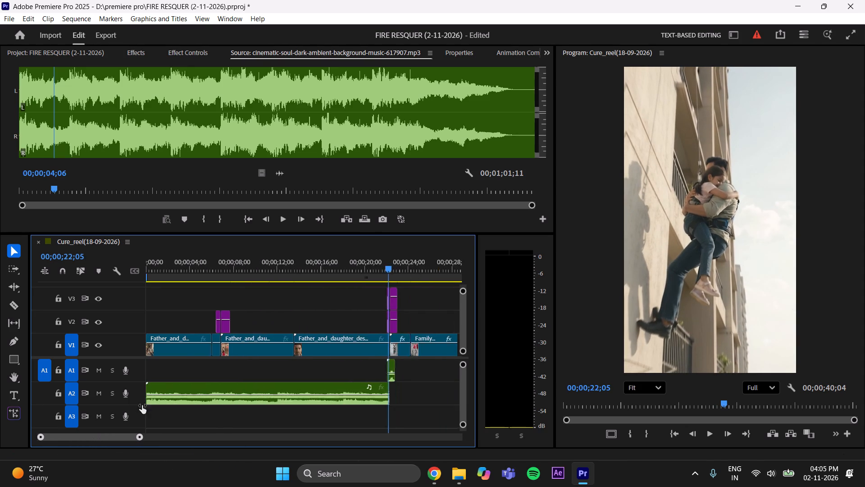
{"action": "left_click_drag", "start_coordinate": [142, 405], "coordinate": [160, 396]}
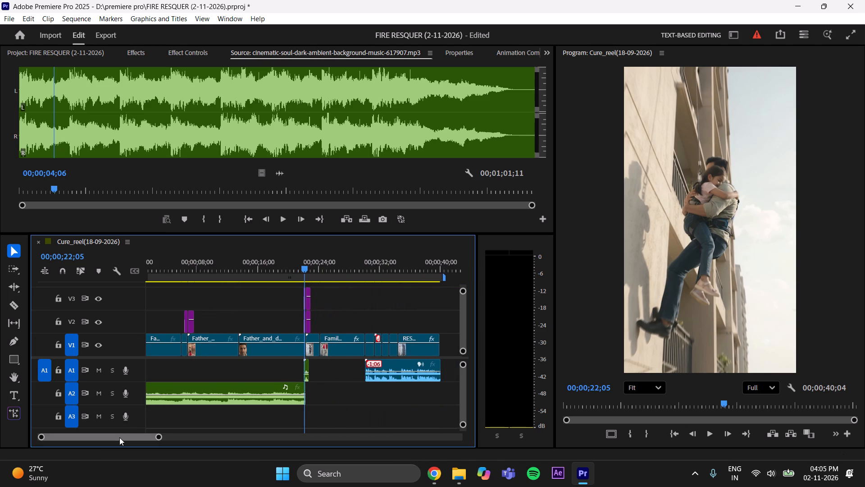
{"action": "left_click_drag", "start_coordinate": [119, 438], "coordinate": [99, 448]}
{"action": "key", "text": "ctrl+s"}
Play the sequence from the start to review the music over the opening shots, and return the playhead to 00;00;00;00.
{"action": "left_click_drag", "start_coordinate": [299, 266], "coordinate": [0, 303]}
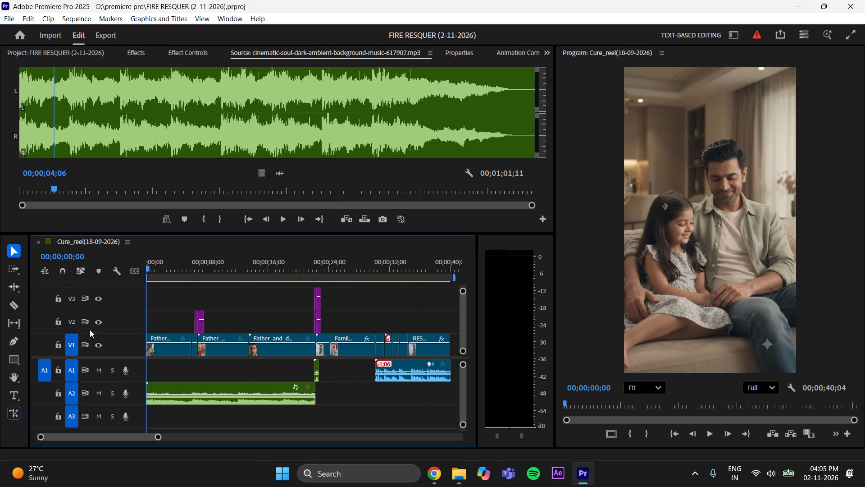
{"action": "key", "text": "space"}
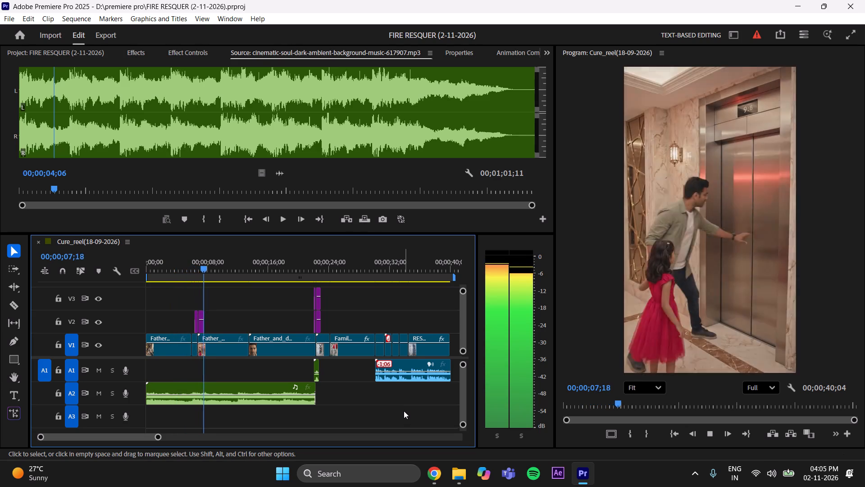
{"action": "key", "text": "space"}
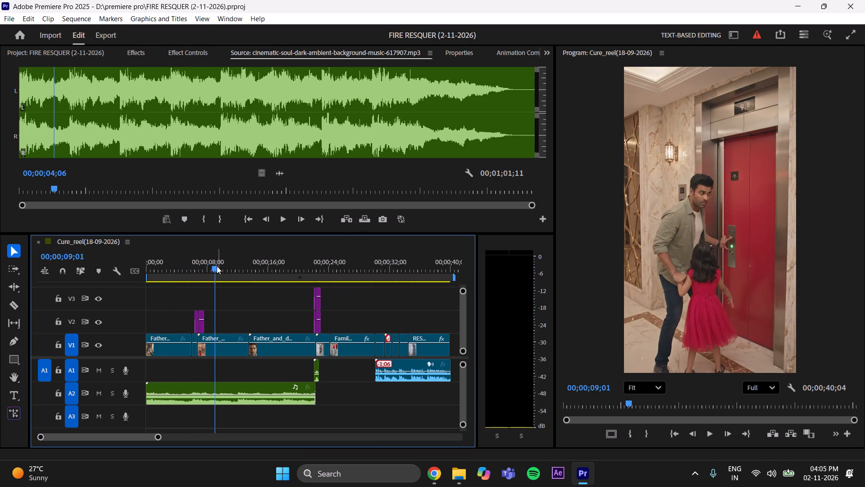
{"action": "left_click_drag", "start_coordinate": [212, 263], "coordinate": [3, 272]}
Open the Father_and_daughter_descending clip from the project bin and skim through it to its end.
{"action": "left_click", "coordinate": [49, 56]}
{"action": "scroll", "coordinate": [216, 175], "scroll_direction": "up", "scroll_amount": 4}
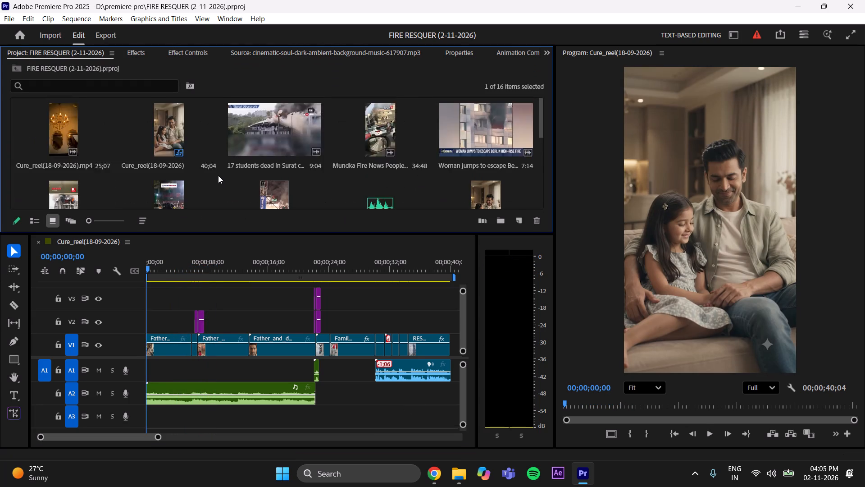
{"action": "scroll", "coordinate": [218, 175], "scroll_direction": "down", "scroll_amount": 1}
{"action": "scroll", "coordinate": [218, 175], "scroll_direction": "up", "scroll_amount": 2}
{"action": "scroll", "coordinate": [218, 175], "scroll_direction": "down", "scroll_amount": 2}
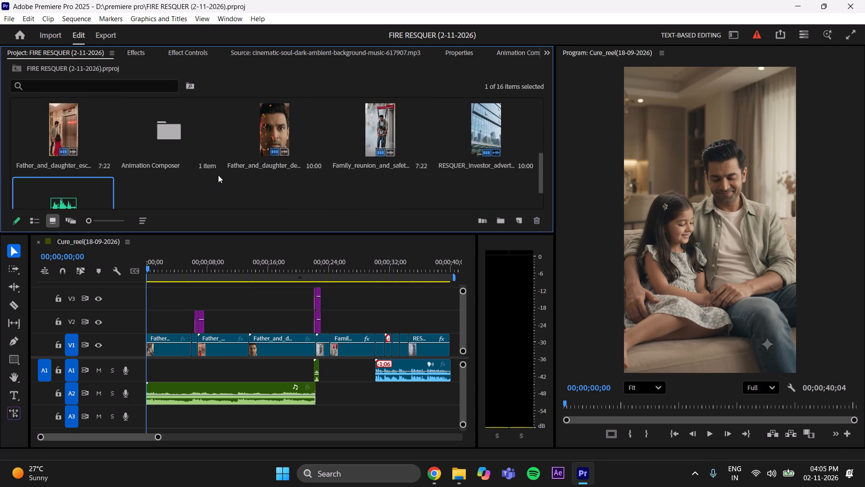
{"action": "scroll", "coordinate": [218, 175], "scroll_direction": "up", "scroll_amount": 3}
{"action": "scroll", "coordinate": [218, 175], "scroll_direction": "down", "scroll_amount": 1}
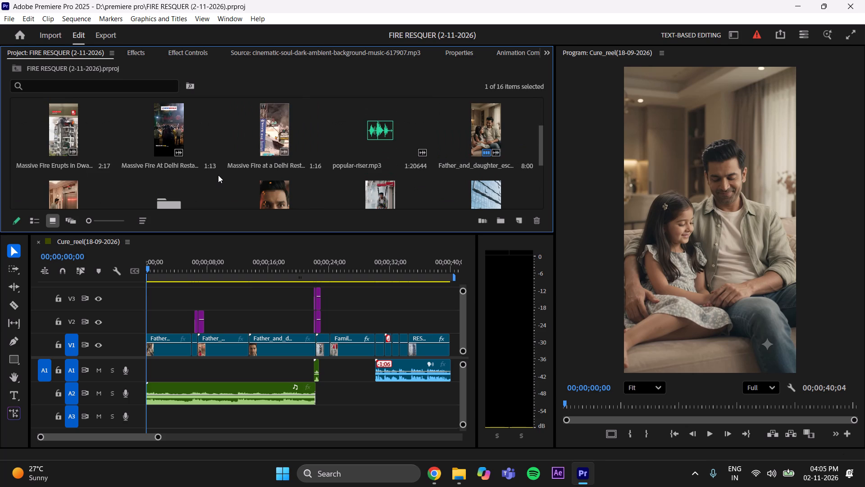
{"action": "scroll", "coordinate": [271, 167], "scroll_direction": "down", "scroll_amount": 1}
{"action": "double_click", "coordinate": [274, 133]}
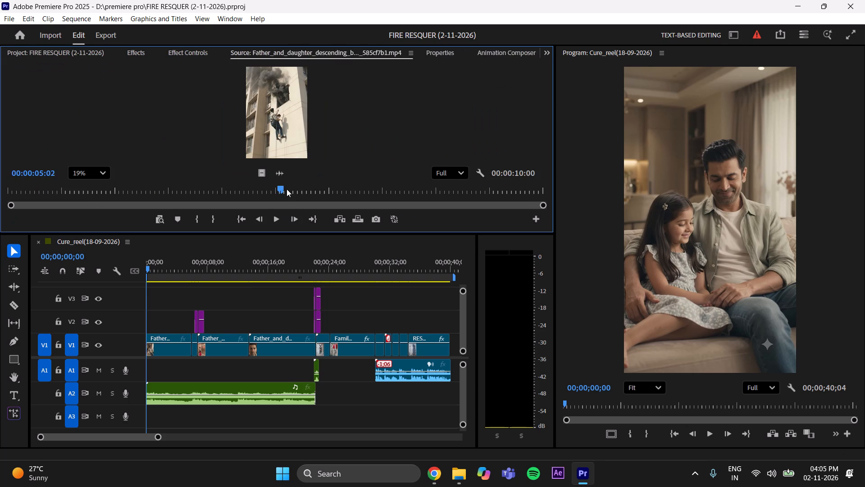
{"action": "left_click_drag", "start_coordinate": [284, 189], "coordinate": [340, 198]}
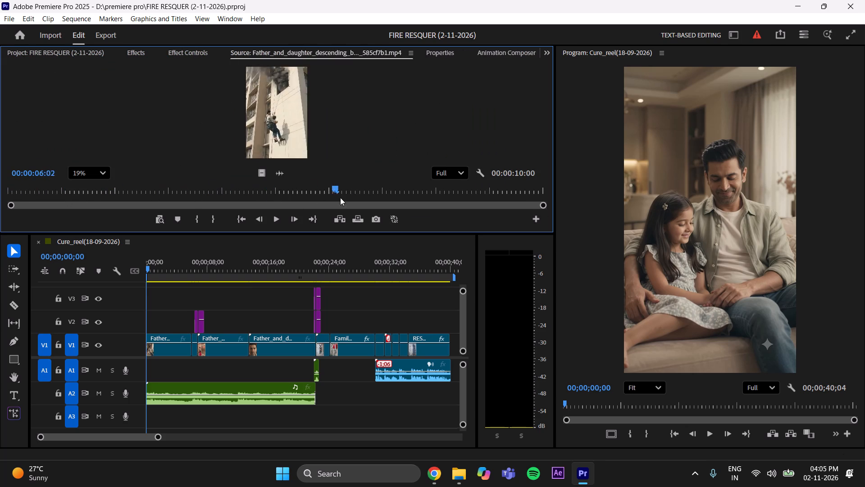
{"action": "left_click_drag", "start_coordinate": [340, 198], "coordinate": [558, 209]}
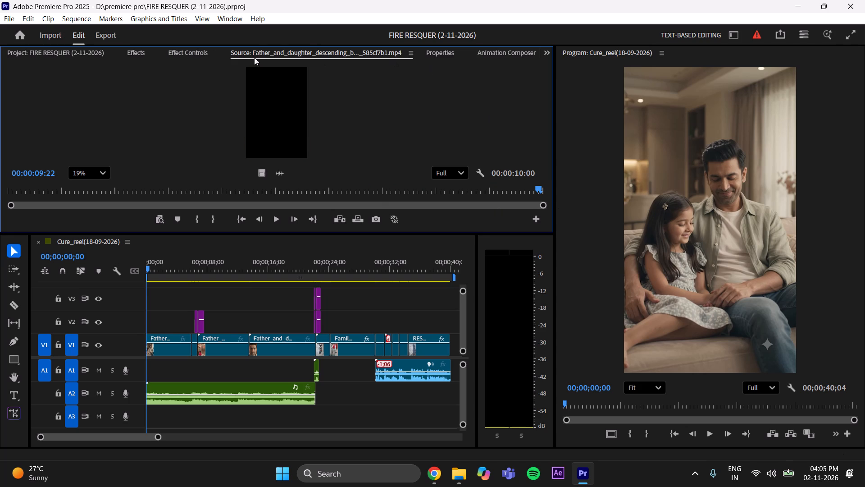
Open the Family_reunion_and_safety_device clip from the project bin and skim it back to its beginning.
{"action": "left_click", "coordinate": [56, 57]}
{"action": "scroll", "coordinate": [359, 142], "scroll_direction": "down", "scroll_amount": 6}
{"action": "scroll", "coordinate": [361, 146], "scroll_direction": "up", "scroll_amount": 1}
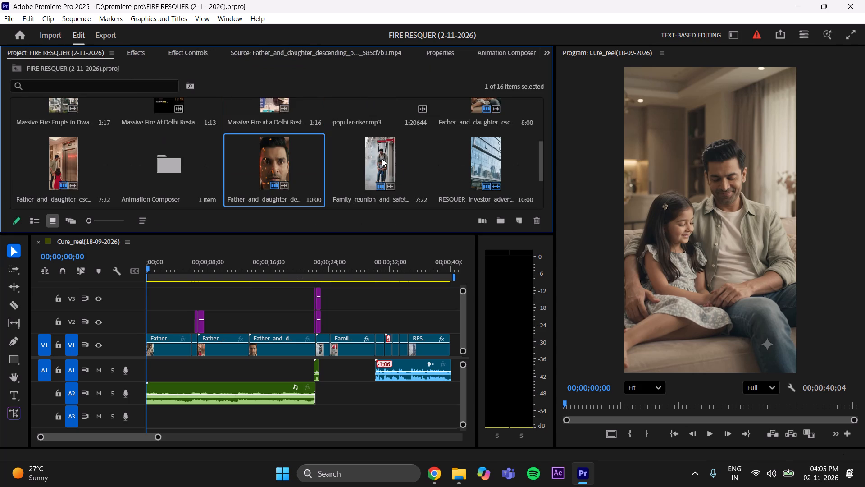
{"action": "double_click", "coordinate": [379, 167]}
{"action": "left_click_drag", "start_coordinate": [260, 186], "coordinate": [49, 191]}
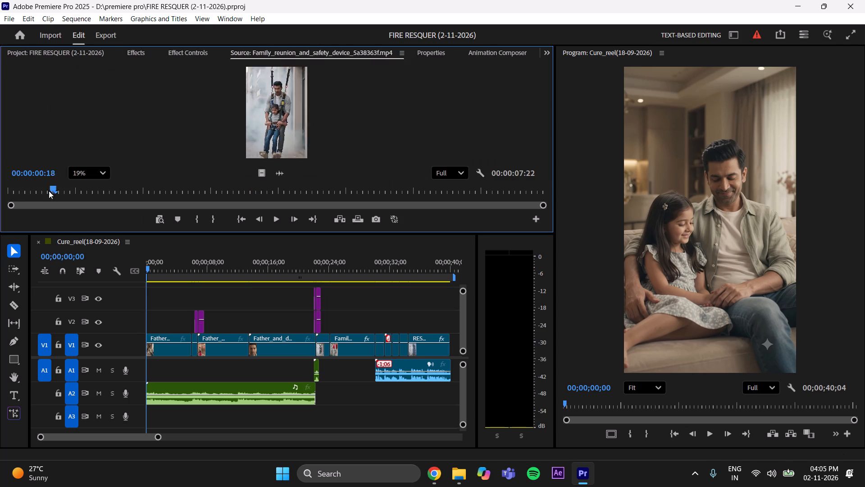
{"action": "left_click_drag", "start_coordinate": [49, 191], "coordinate": [0, 197]}
Open the 7:22 Father_and_daughter_escaping_fire source clip and play it from the start to hear its audio.
{"action": "left_click", "coordinate": [53, 53]}
{"action": "scroll", "coordinate": [491, 173], "scroll_direction": "down", "scroll_amount": 5}
{"action": "scroll", "coordinate": [478, 173], "scroll_direction": "up", "scroll_amount": 2}
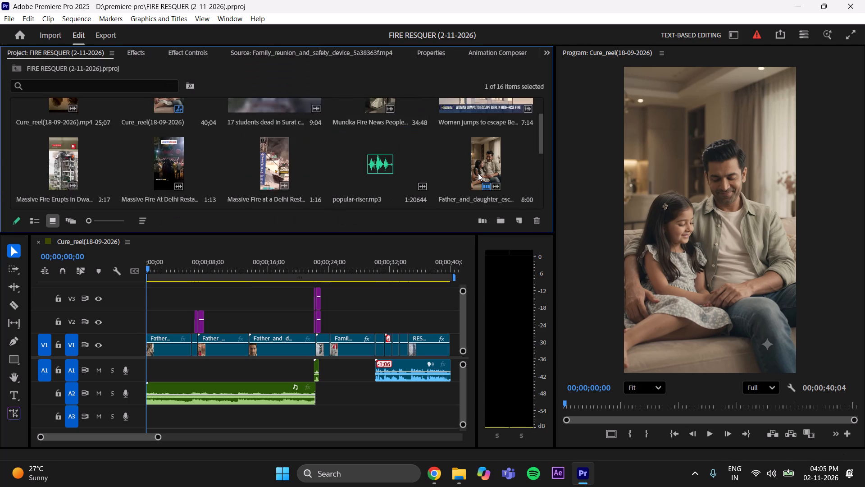
{"action": "scroll", "coordinate": [478, 173], "scroll_direction": "down", "scroll_amount": 1}
{"action": "double_click", "coordinate": [72, 177]}
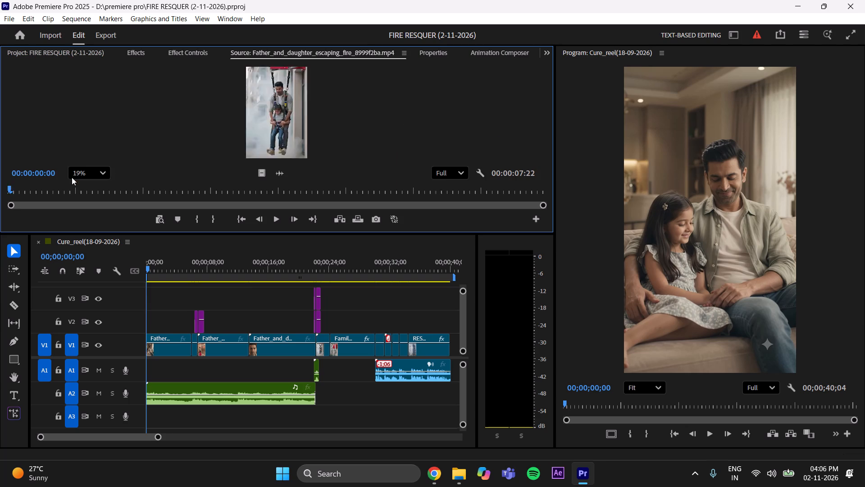
{"action": "left_click_drag", "start_coordinate": [301, 185], "coordinate": [3, 201]}
{"action": "key", "text": "space"}
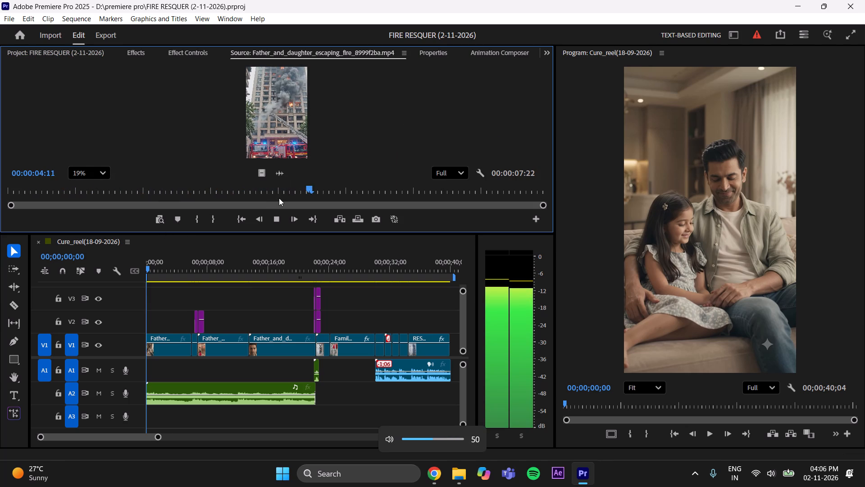
{"action": "key", "text": "space"}
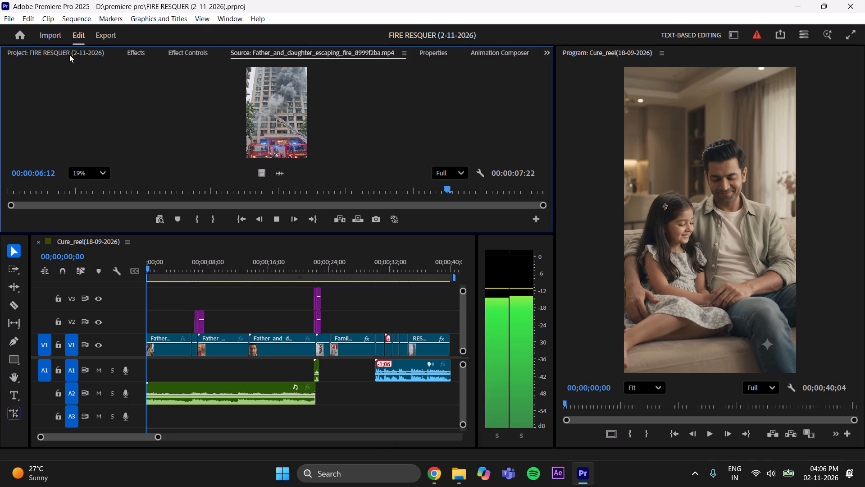
Open the 8:00 Father_and_daughter_escaping_fire source clip and play its opening shots repeatedly to check the original sound.
{"action": "left_click", "coordinate": [69, 55]}
{"action": "scroll", "coordinate": [326, 166], "scroll_direction": "up", "scroll_amount": 1}
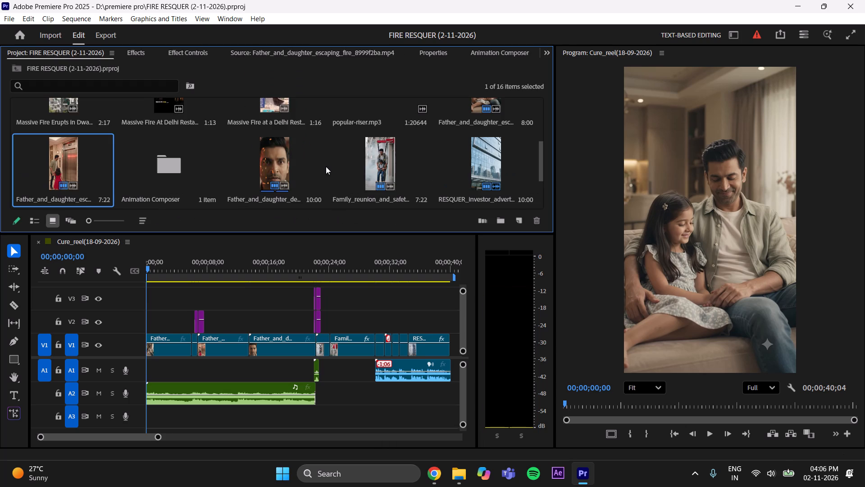
{"action": "double_click", "coordinate": [485, 157]}
{"action": "left_click_drag", "start_coordinate": [262, 191], "coordinate": [0, 198]}
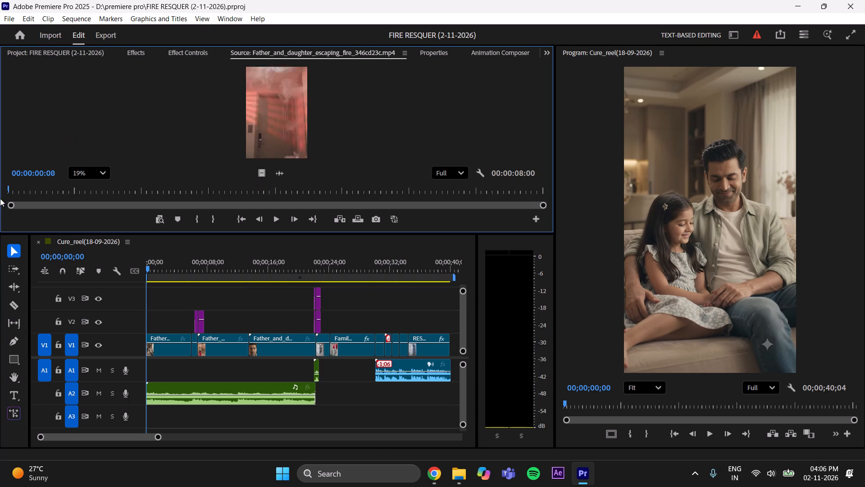
{"action": "left_click_drag", "start_coordinate": [0, 198], "coordinate": [0, 193]}
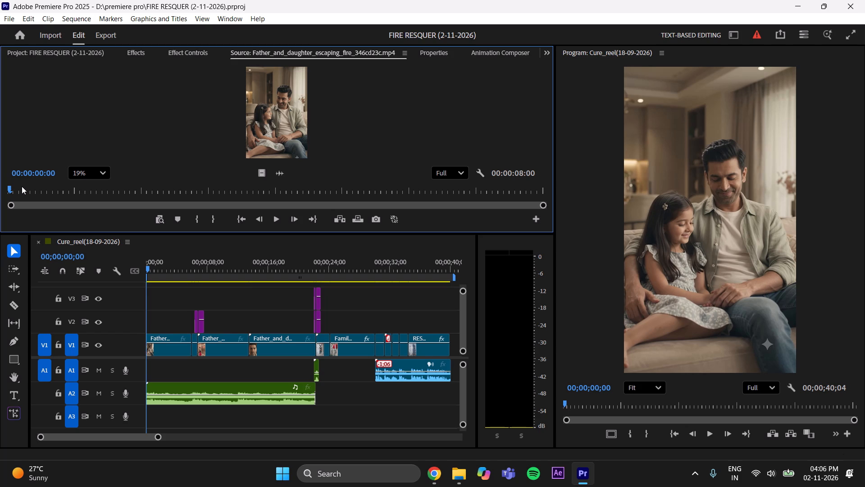
{"action": "left_click", "coordinate": [275, 220]}
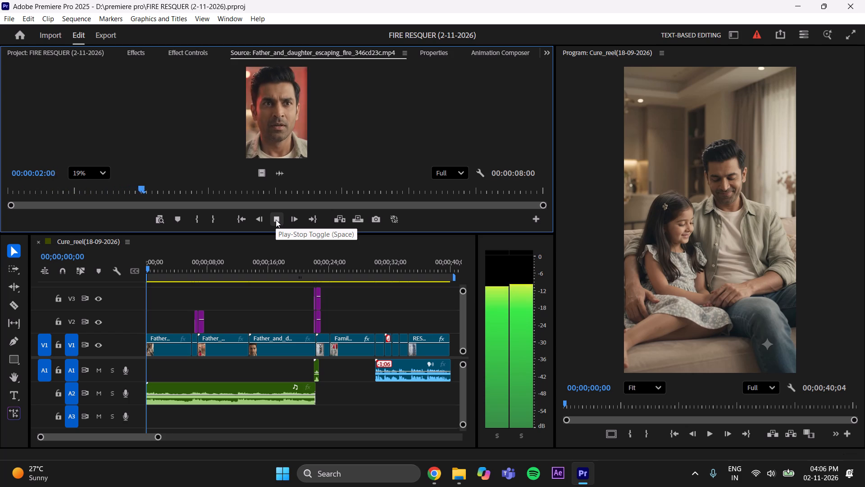
{"action": "key", "text": "space"}
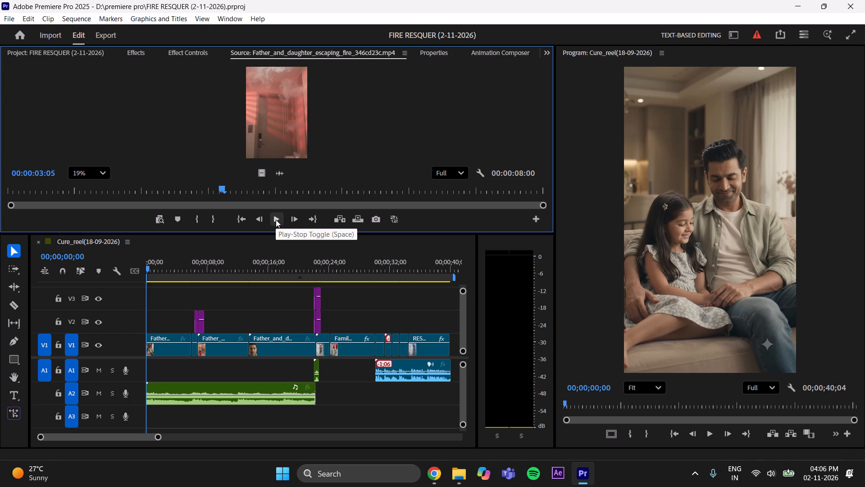
{"action": "key", "text": "space"}
{"action": "key", "text": "space"}
{"action": "key", "text": "space"}
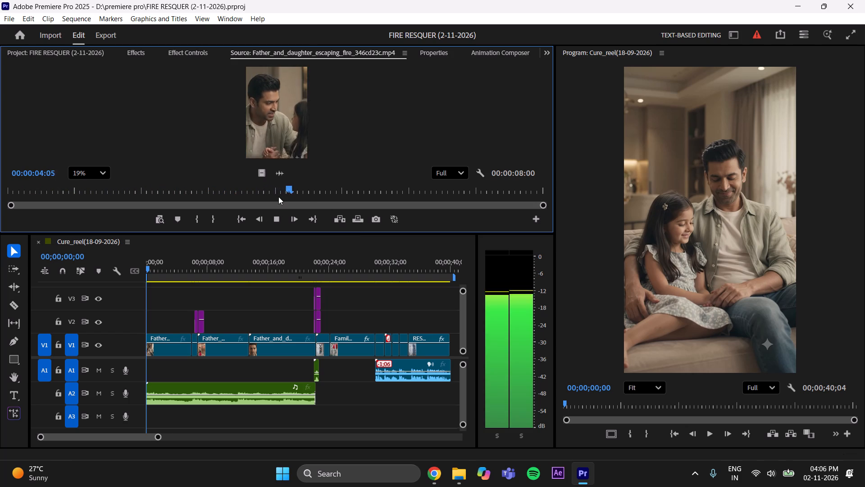
{"action": "key", "text": "space"}
{"action": "left_click_drag", "start_coordinate": [331, 186], "coordinate": [0, 203]}
{"action": "key", "text": "space"}
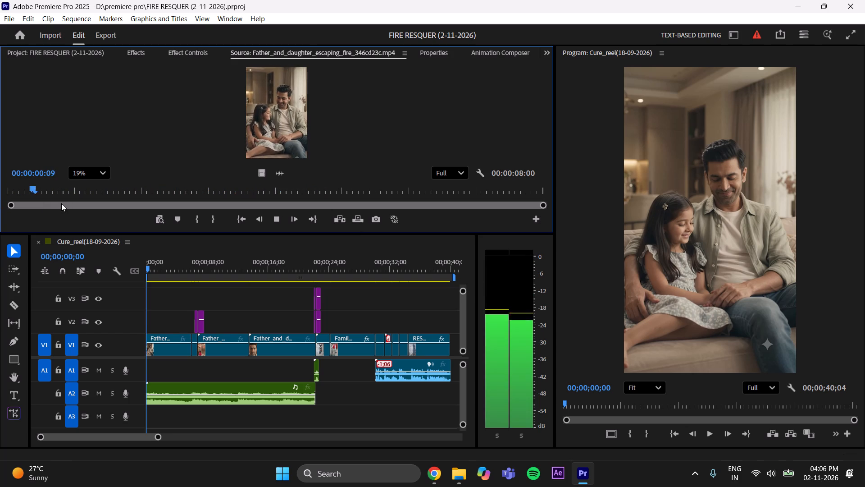
{"action": "key", "text": "space"}
{"action": "left_click_drag", "start_coordinate": [49, 186], "coordinate": [133, 180]}
{"action": "key", "text": "space"}
{"action": "key", "text": "space"}
{"action": "left_click_drag", "start_coordinate": [160, 193], "coordinate": [96, 225]}
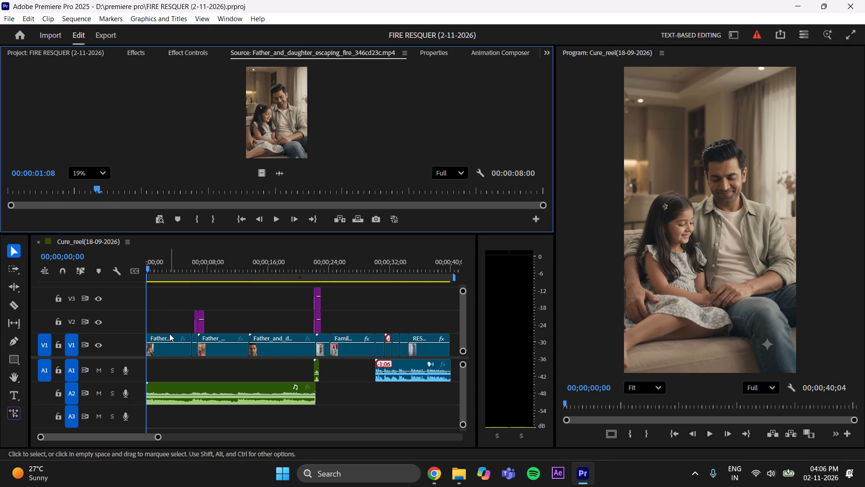
Play the sequence to the father's close-up at 00;00;00;18 and mark the source clip's In point at the matching shot, 00:00:01:11.
{"action": "left_click", "coordinate": [159, 311]}
{"action": "left_click", "coordinate": [171, 295]}
{"action": "key", "text": "space"}
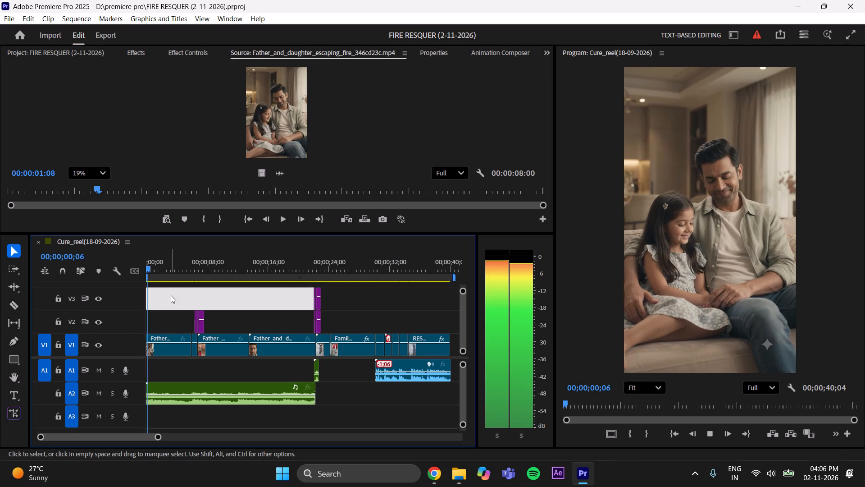
{"action": "key", "text": "space"}
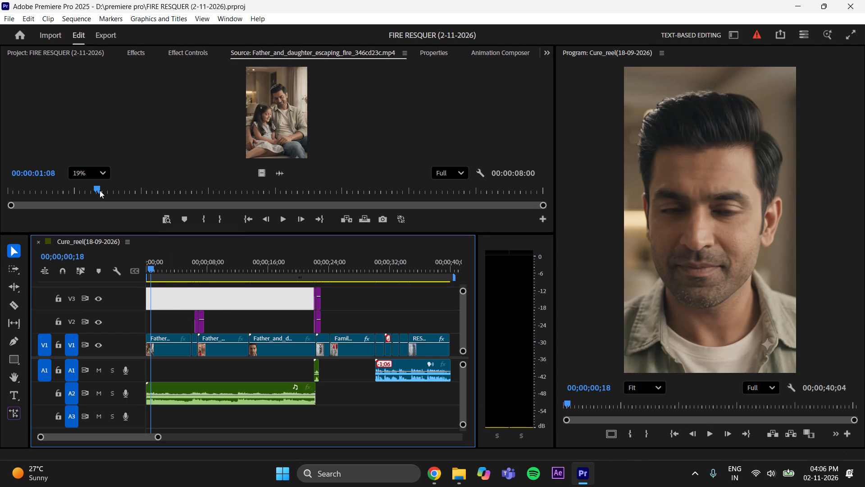
{"action": "left_click_drag", "start_coordinate": [97, 190], "coordinate": [104, 188]}
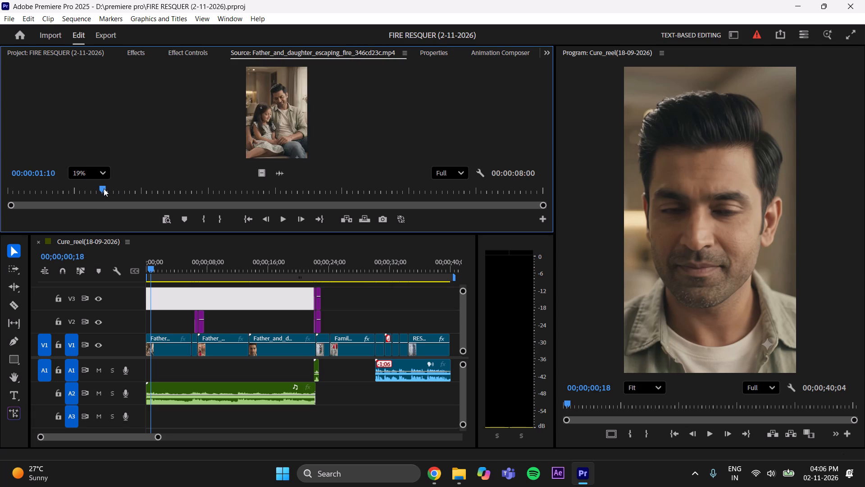
{"action": "left_click_drag", "start_coordinate": [104, 188], "coordinate": [105, 188]}
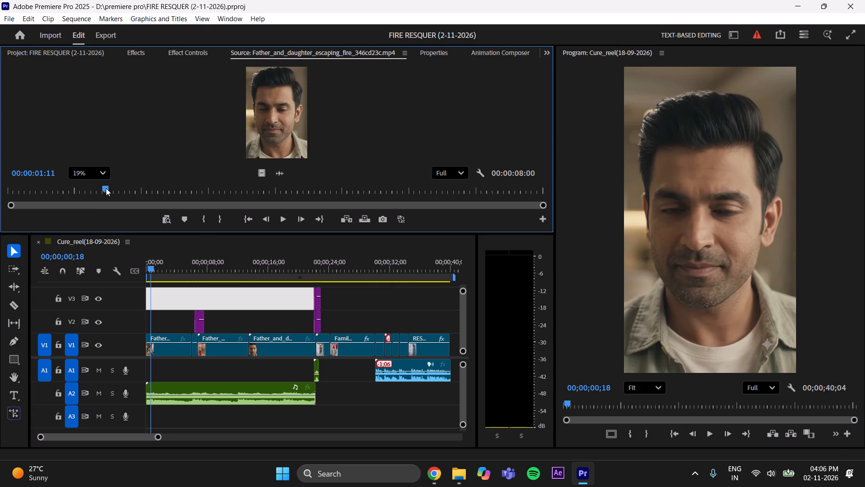
{"action": "left_click", "coordinate": [200, 220]}
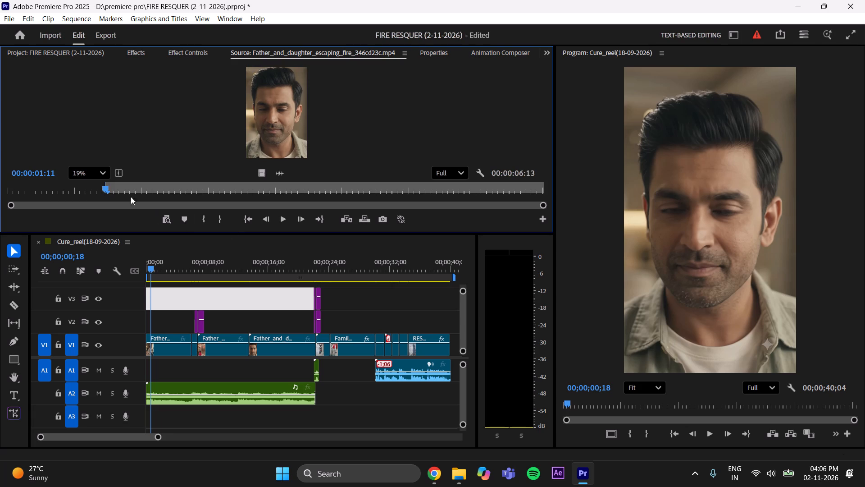
Mark the source clip's Out point at 00:00:05:01, during the father and daughter's talk.
{"action": "left_click_drag", "start_coordinate": [107, 190], "coordinate": [179, 176]}
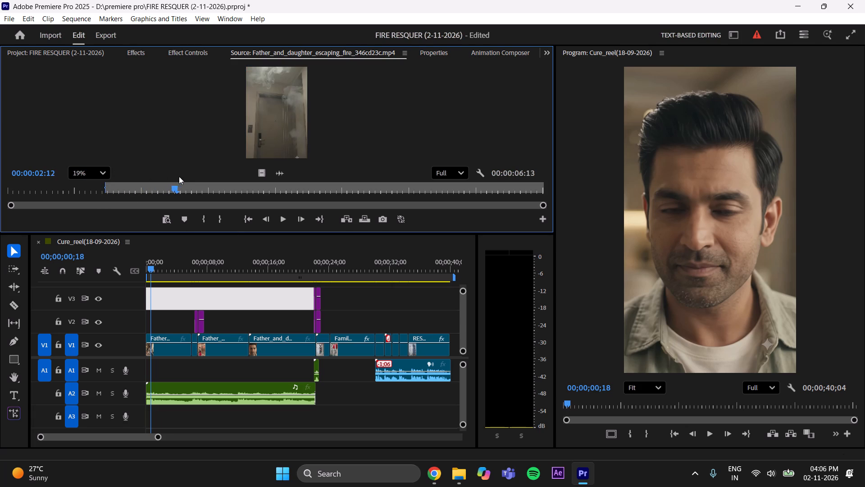
{"action": "left_click_drag", "start_coordinate": [179, 176], "coordinate": [296, 196]}
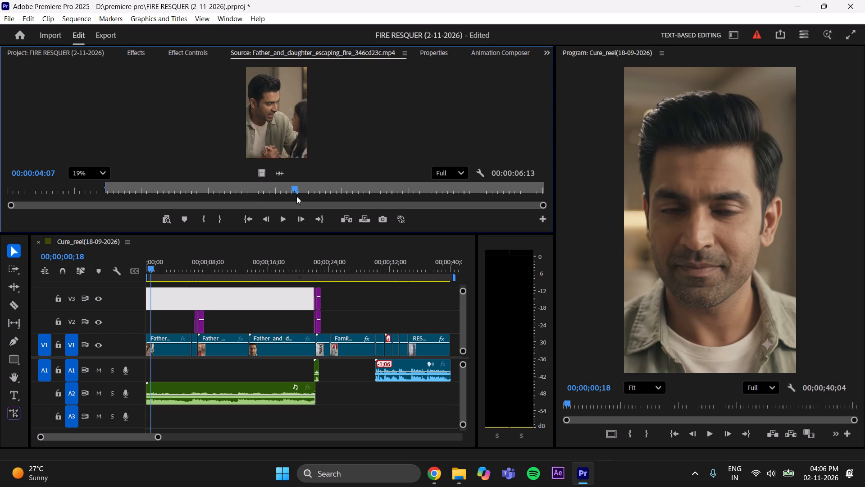
{"action": "left_click_drag", "start_coordinate": [296, 196], "coordinate": [361, 196]}
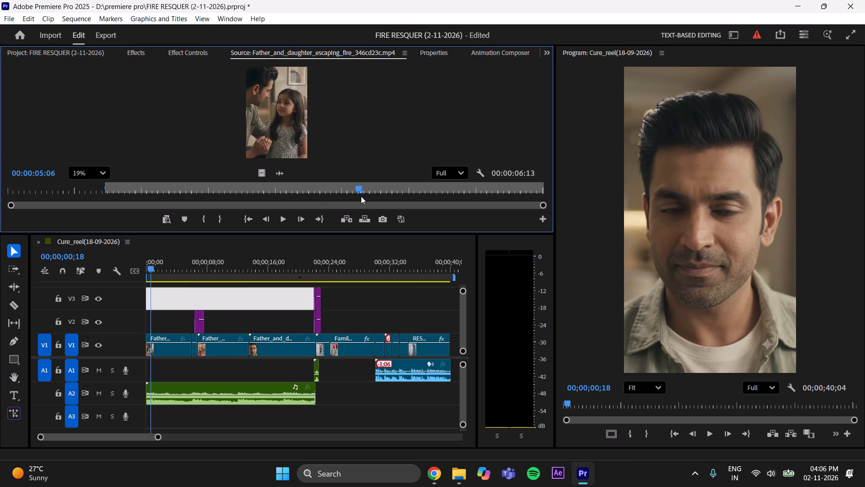
{"action": "left_click_drag", "start_coordinate": [361, 196], "coordinate": [348, 203]}
{"action": "left_click", "coordinate": [218, 217]}
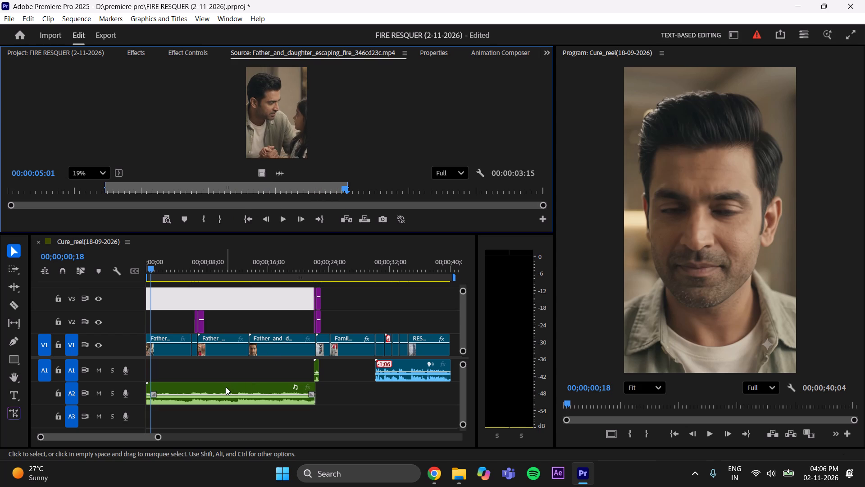
Move the music clip from track A2 down to A3, keeping its start at the beginning of the sequence.
{"action": "left_click_drag", "start_coordinate": [223, 387], "coordinate": [226, 403]}
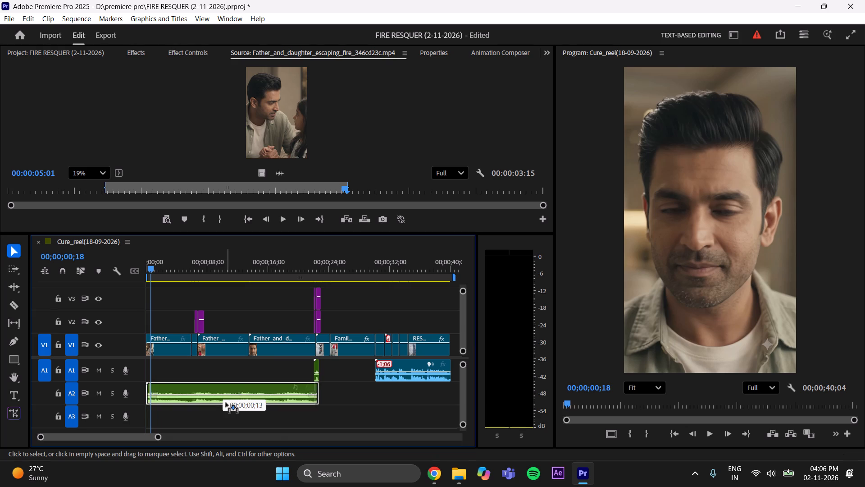
{"action": "left_click_drag", "start_coordinate": [226, 403], "coordinate": [219, 411]}
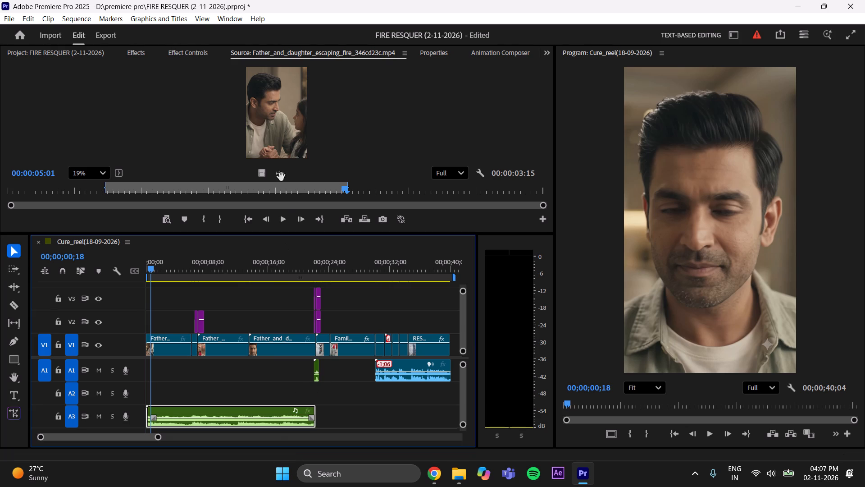
Place only the audio of the marked source range on track A1, starting at the 00;00;00;18 playhead position.
{"action": "left_click_drag", "start_coordinate": [280, 173], "coordinate": [140, 377]}
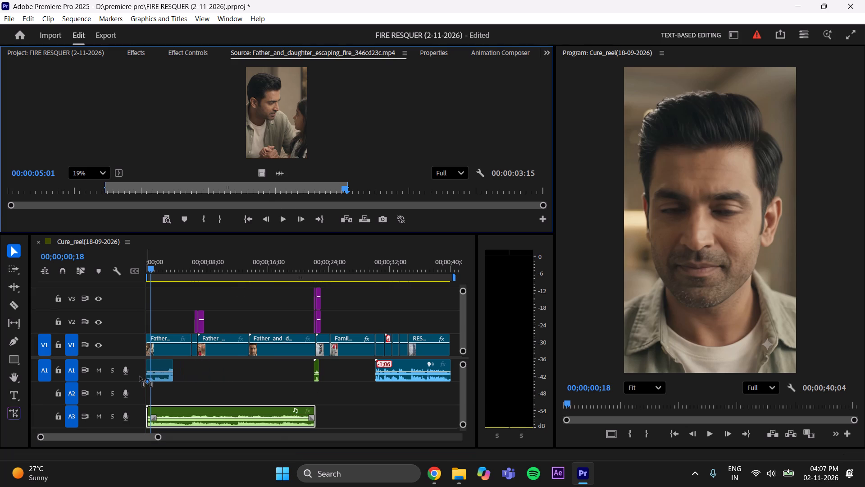
{"action": "left_click_drag", "start_coordinate": [140, 377], "coordinate": [140, 377]}
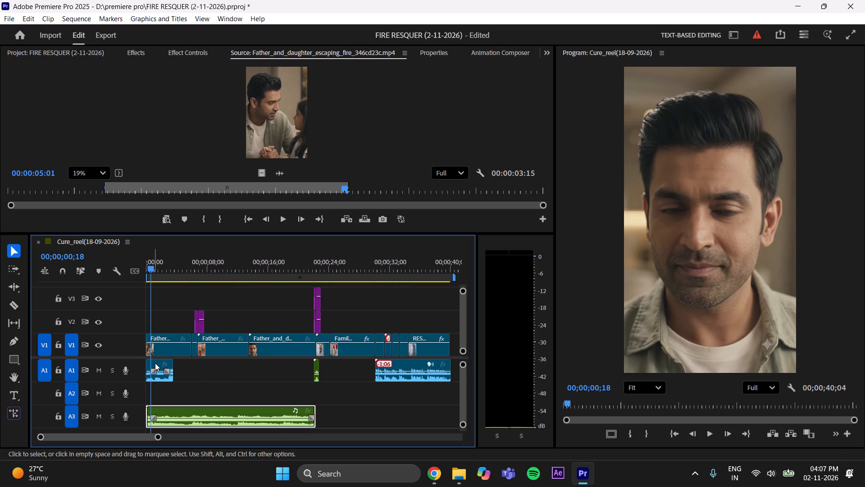
{"action": "left_click_drag", "start_coordinate": [155, 363], "coordinate": [159, 361]}
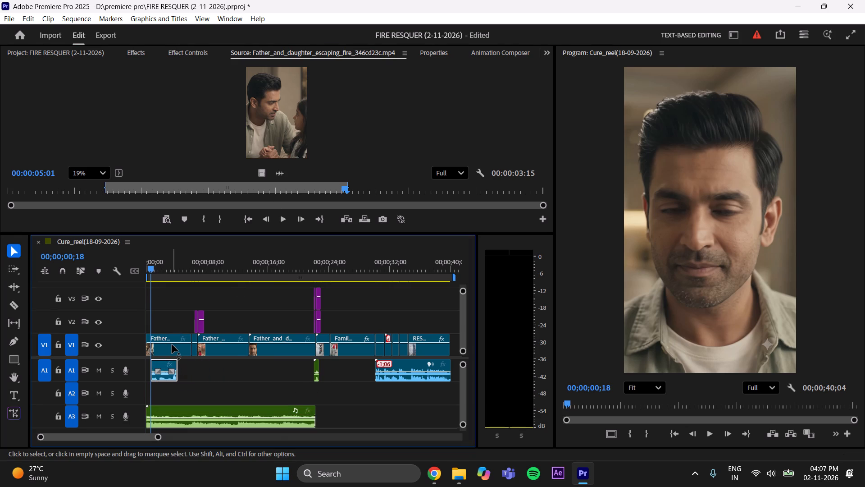
Play the sequence from 00;00;00;18 to about 00;00;04;23 to check the placed audio against the picture.
{"action": "key", "text": "space"}
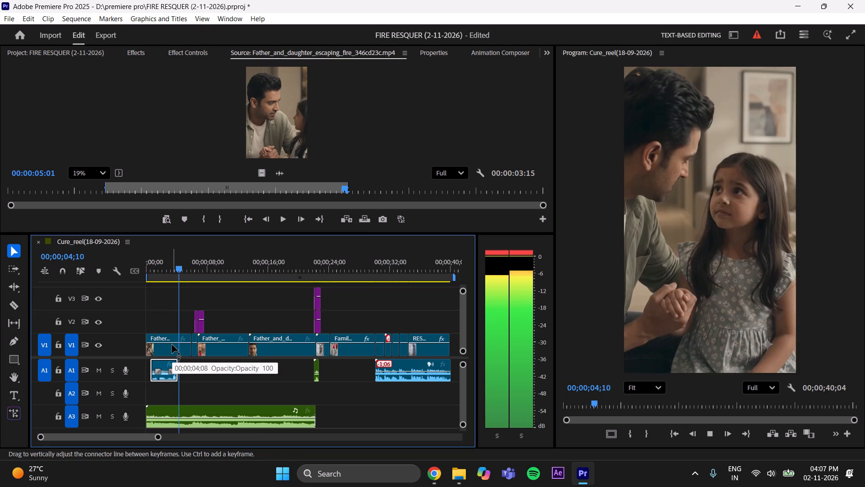
{"action": "key", "text": "space"}
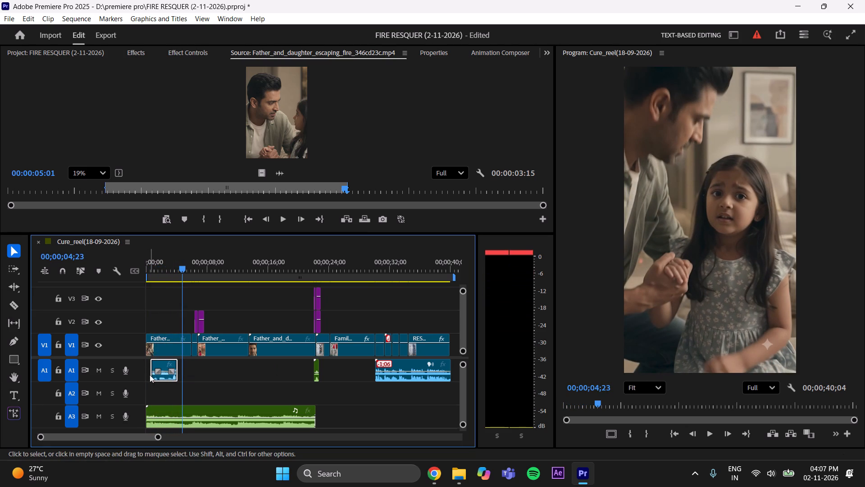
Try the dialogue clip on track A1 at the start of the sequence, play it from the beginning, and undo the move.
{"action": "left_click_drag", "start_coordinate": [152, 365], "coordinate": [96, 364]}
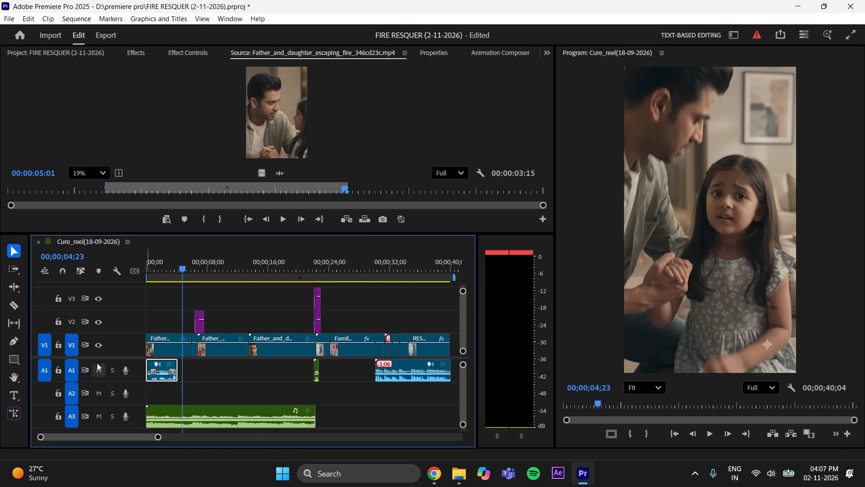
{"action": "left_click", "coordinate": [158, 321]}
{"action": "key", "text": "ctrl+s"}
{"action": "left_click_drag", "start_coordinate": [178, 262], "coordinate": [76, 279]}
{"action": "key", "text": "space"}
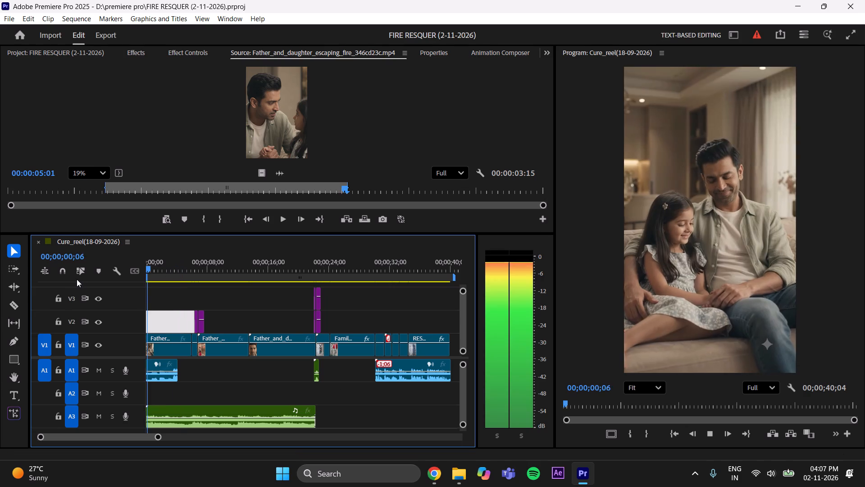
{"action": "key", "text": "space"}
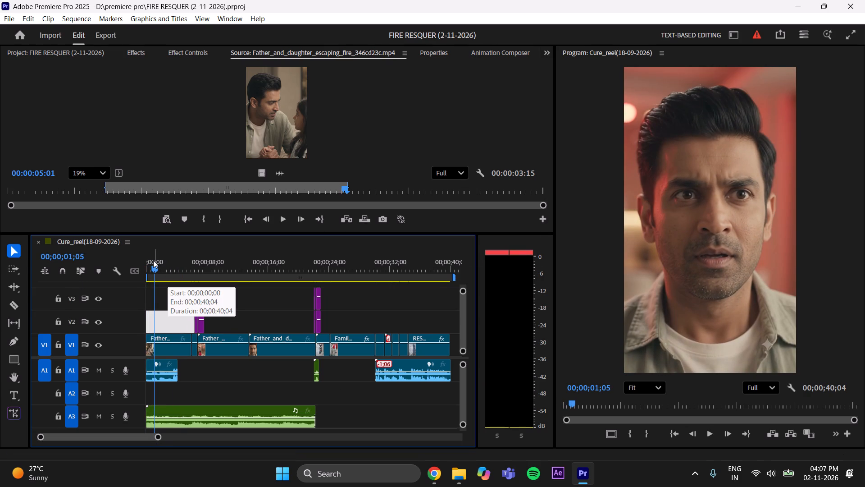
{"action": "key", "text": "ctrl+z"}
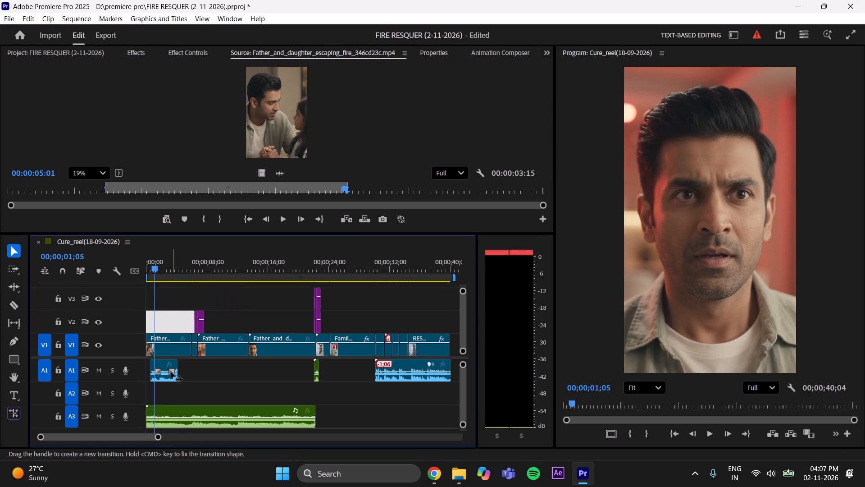
Play the sequence from 00;00;01;05 to the harness shot at about 00;00;16;24, saving the project along the way.
{"action": "key", "text": "space"}
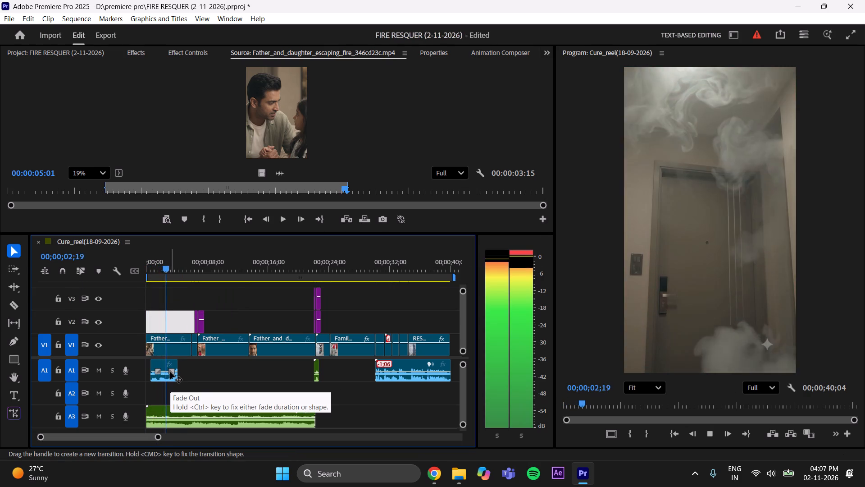
{"action": "key", "text": "space"}
{"action": "key", "text": "ctrl+s"}
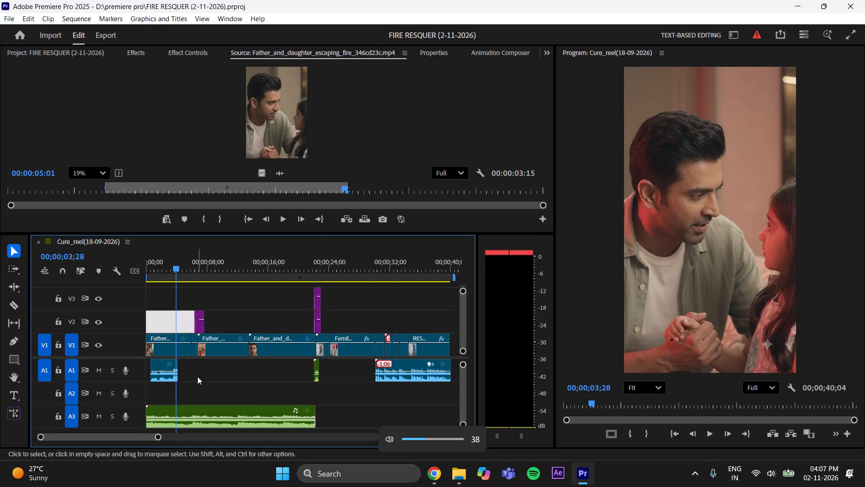
{"action": "key", "text": "space"}
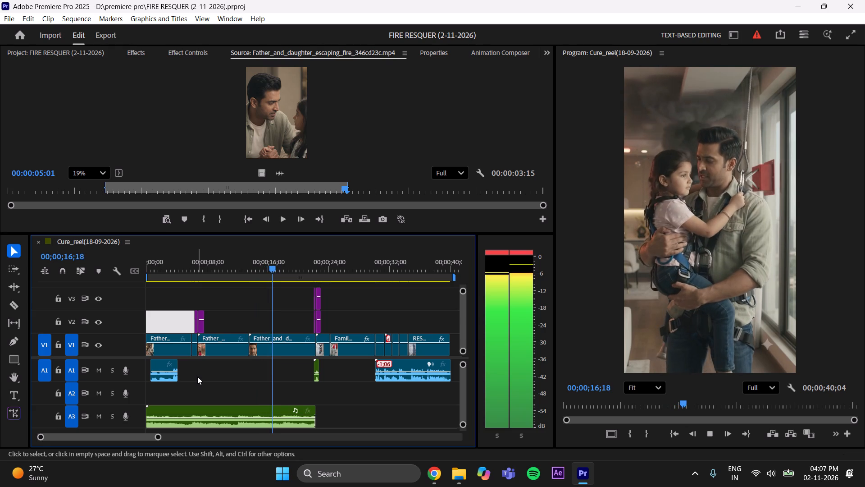
{"action": "key", "text": "space"}
Set the sequence playhead to 00;00;14;04 and open the Father_and_daughter_descending clip in the Source Monitor.
{"action": "left_click", "coordinate": [80, 53]}
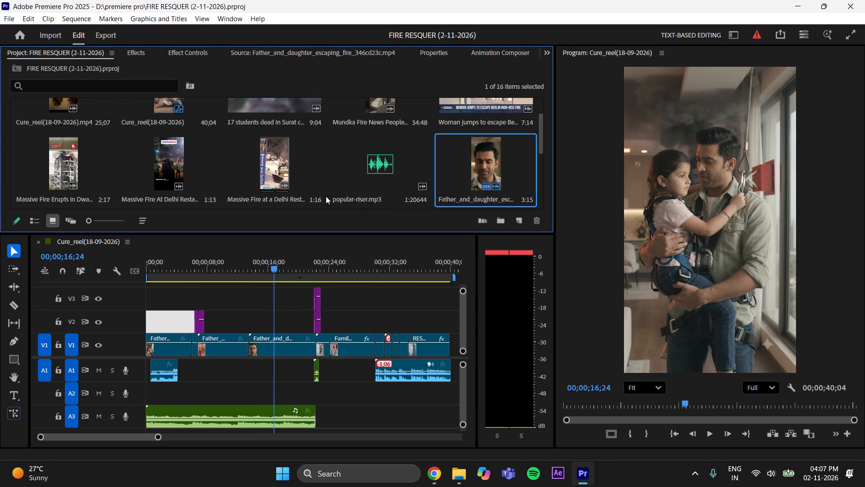
{"action": "left_click_drag", "start_coordinate": [277, 266], "coordinate": [256, 275]}
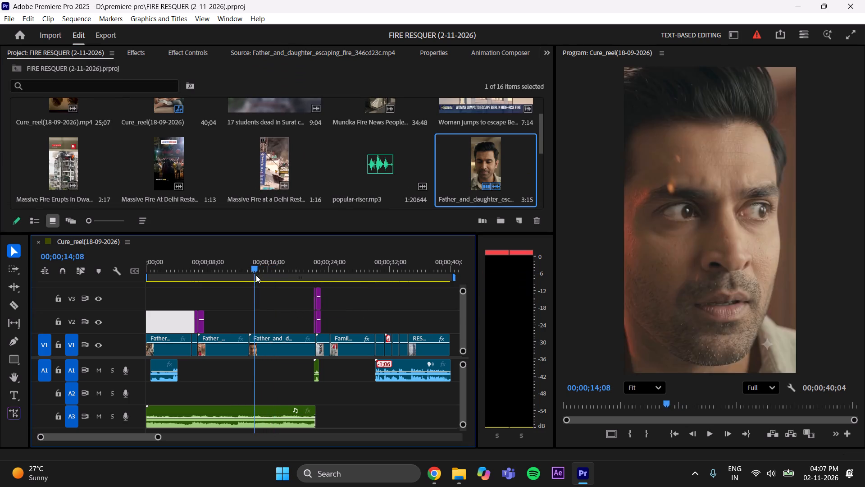
{"action": "left_click_drag", "start_coordinate": [256, 275], "coordinate": [255, 278]}
{"action": "scroll", "coordinate": [393, 180], "scroll_direction": "down", "scroll_amount": 4}
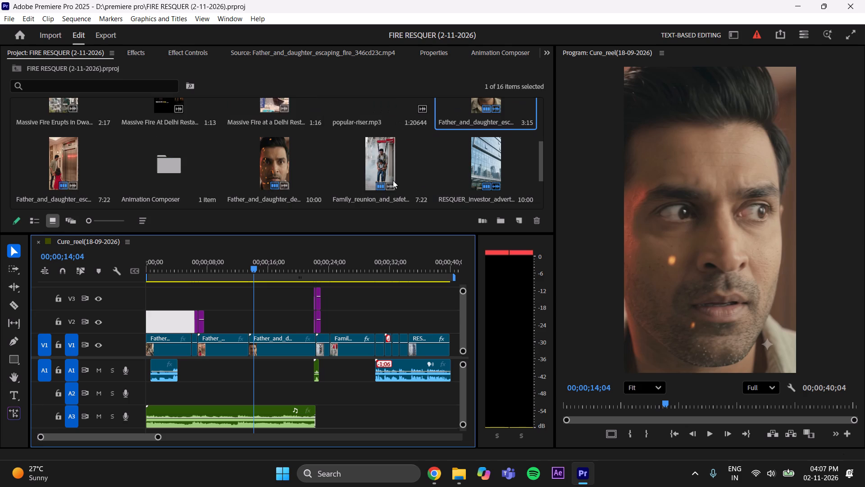
{"action": "scroll", "coordinate": [393, 180], "scroll_direction": "up", "scroll_amount": 1}
{"action": "left_click", "coordinate": [271, 164]}
{"action": "scroll", "coordinate": [271, 164], "scroll_direction": "up", "scroll_amount": 1}
{"action": "left_click", "coordinate": [271, 164]}
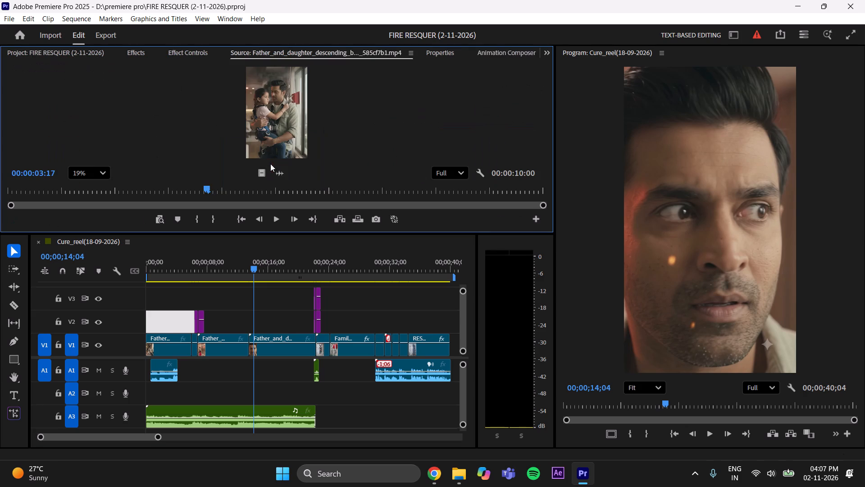
Find the window shot in the descending source clip and mark its In point at 00:00:02:02.
{"action": "left_click_drag", "start_coordinate": [210, 191], "coordinate": [116, 234]}
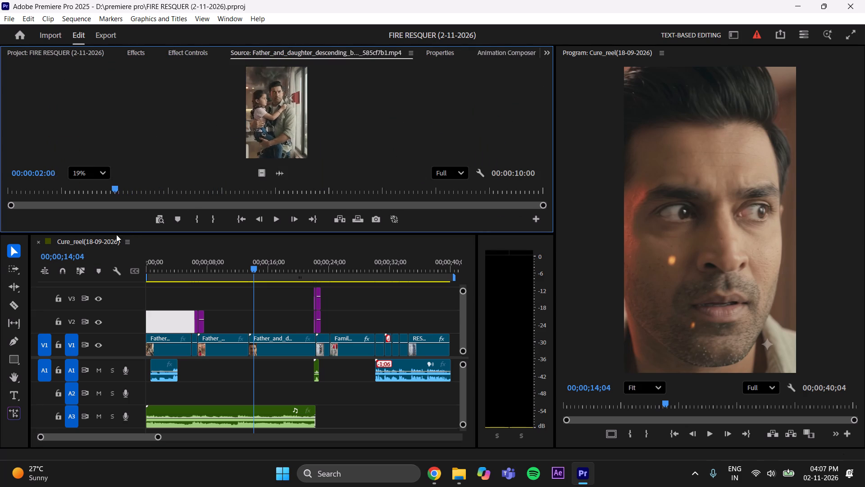
{"action": "left_click_drag", "start_coordinate": [116, 234], "coordinate": [120, 233]}
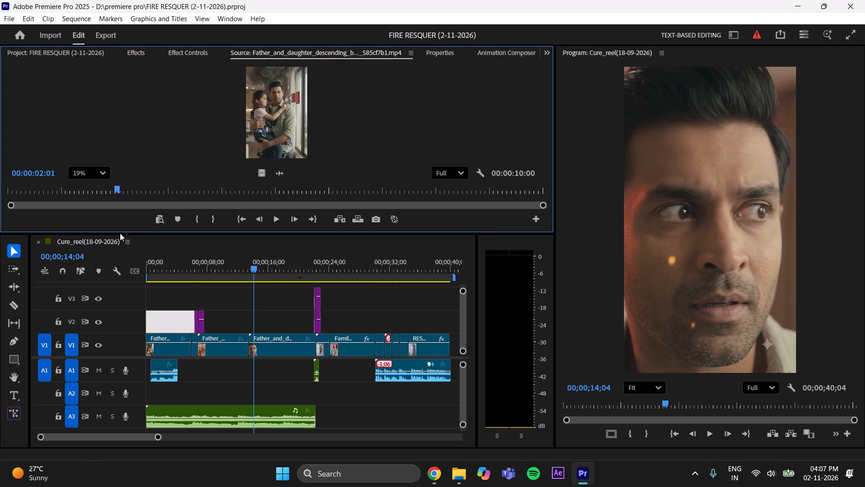
{"action": "left_click_drag", "start_coordinate": [120, 233], "coordinate": [137, 227]}
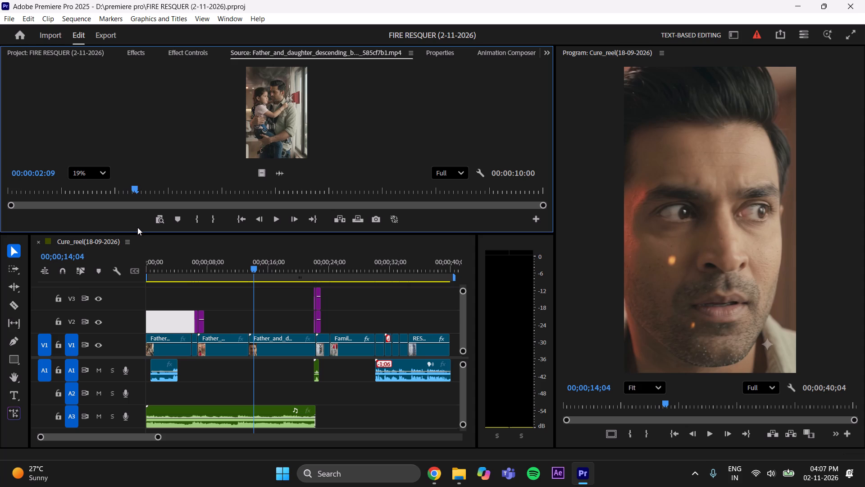
{"action": "left_click_drag", "start_coordinate": [137, 227], "coordinate": [150, 221]}
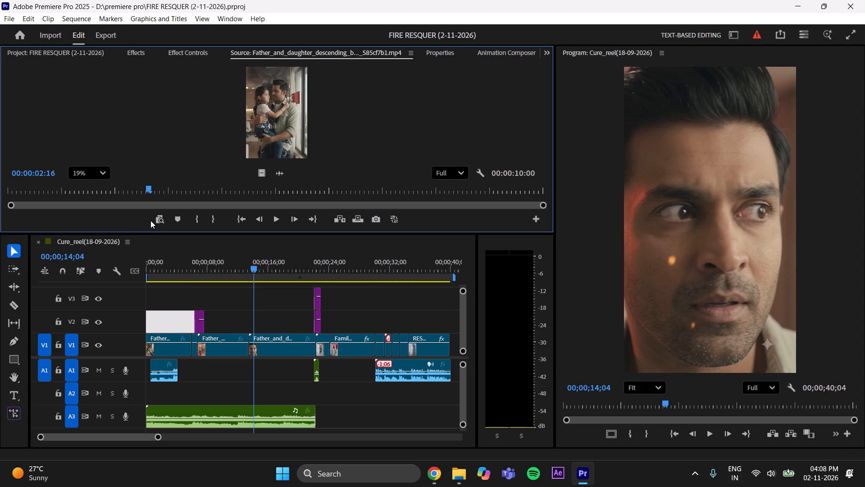
{"action": "left_click_drag", "start_coordinate": [150, 221], "coordinate": [122, 234]}
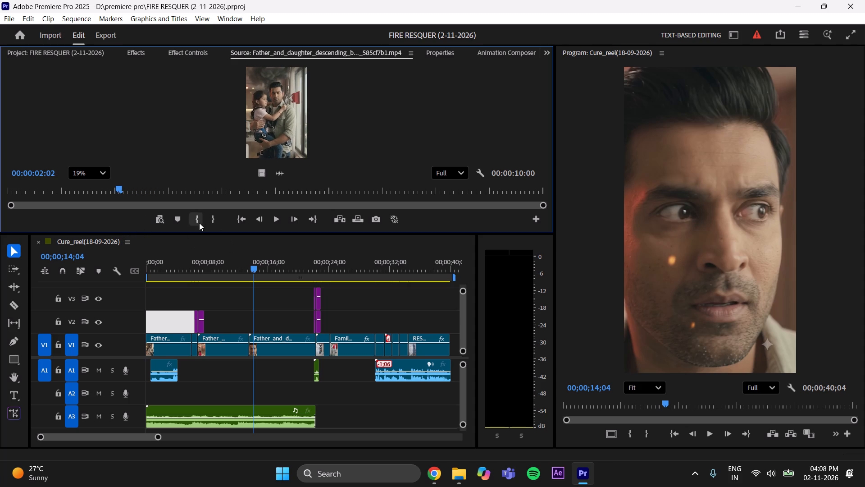
{"action": "left_click", "coordinate": [197, 222]}
Play the descending source clip from its In point to about 00:00:04:05 to hear its original audio.
{"action": "left_click", "coordinate": [273, 216]}
{"action": "left_click", "coordinate": [284, 218]}
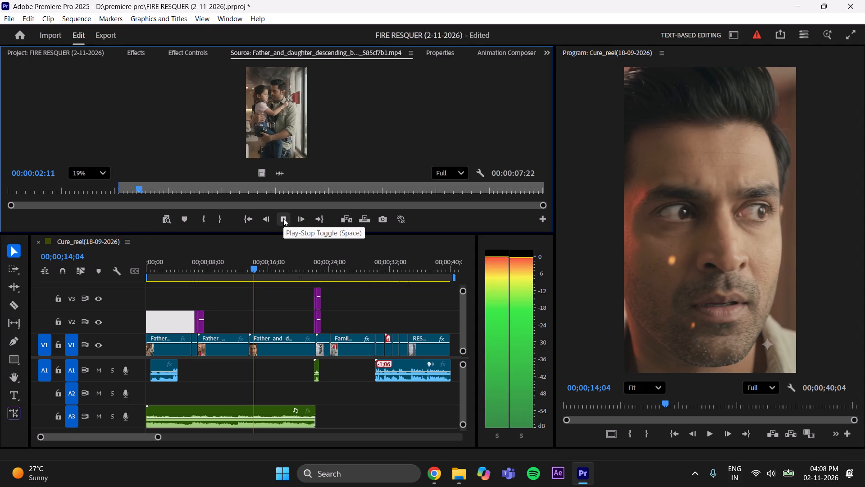
{"action": "left_click", "coordinate": [283, 218]}
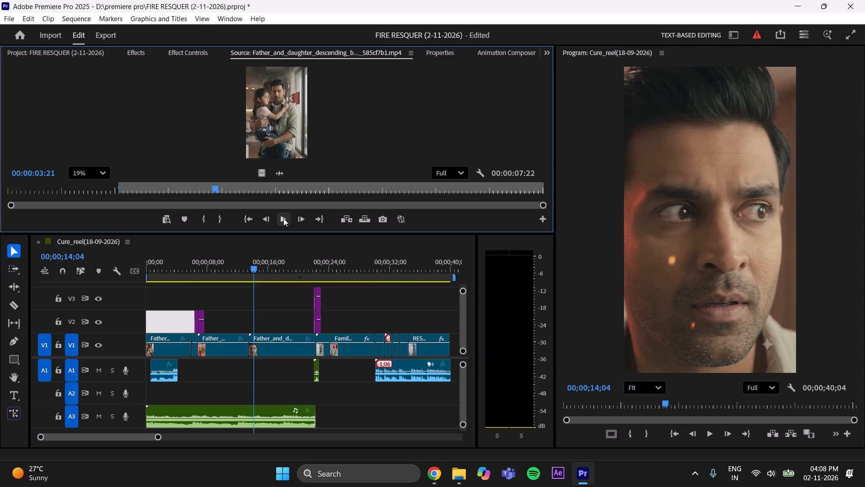
{"action": "key", "text": "space"}
Review the sequence from 00;00;14;04 through the RESQUER device and family reunion shots, save the project, and leave the playhead at 00;00;26;10.
{"action": "left_click", "coordinate": [270, 307]}
{"action": "key", "text": "space"}
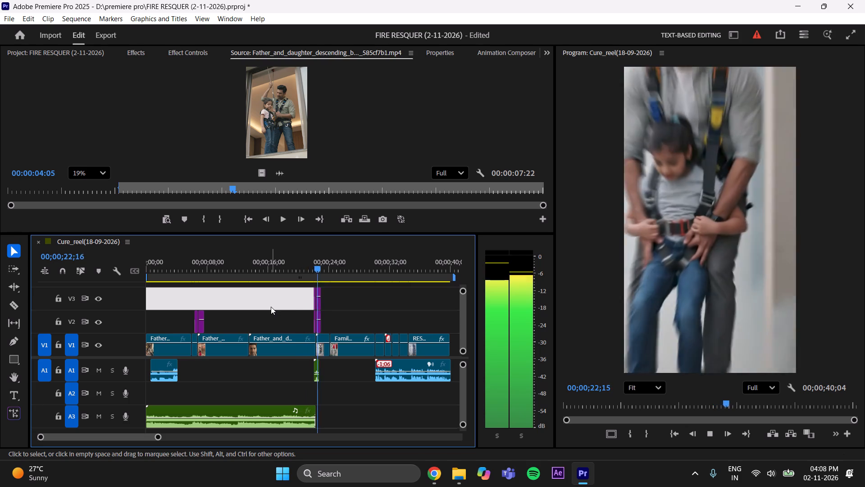
{"action": "key", "text": "space"}
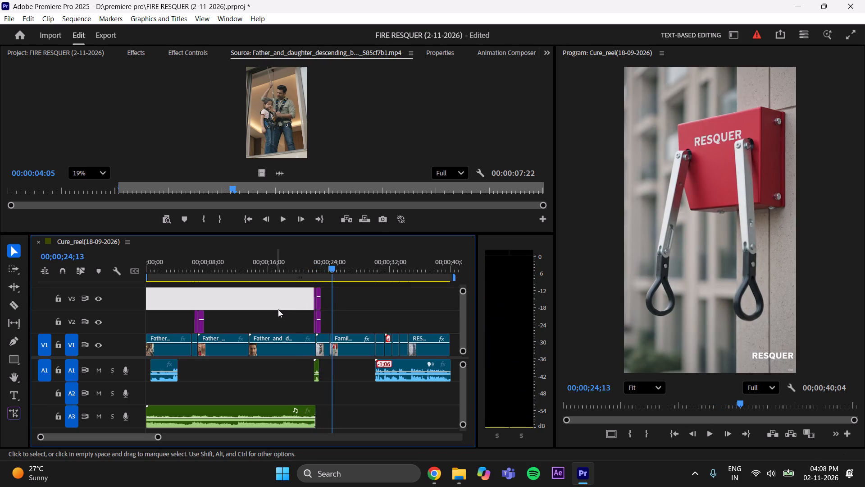
{"action": "left_click", "coordinate": [354, 326]}
{"action": "key", "text": "ctrl+s"}
{"action": "key", "text": "ctrl+s"}
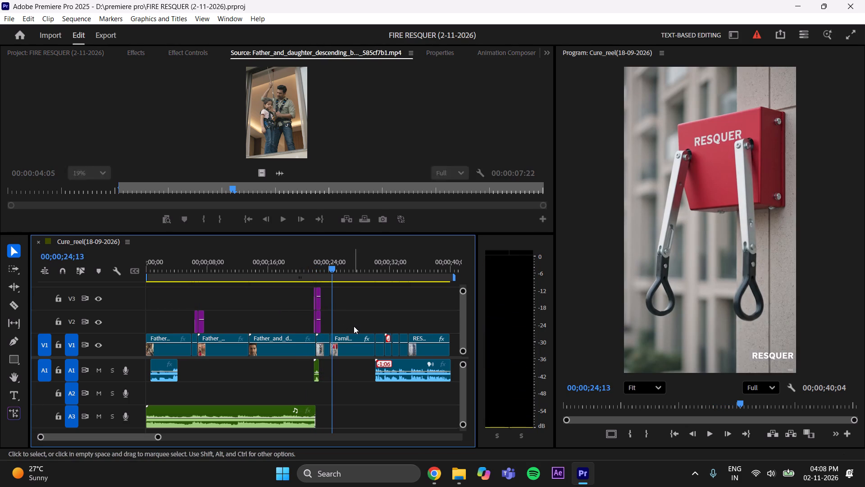
{"action": "key", "text": "ctrl+s"}
{"action": "key", "text": "space"}
{"action": "key", "text": "space"}
{"action": "left_click_drag", "start_coordinate": [337, 271], "coordinate": [370, 260]}
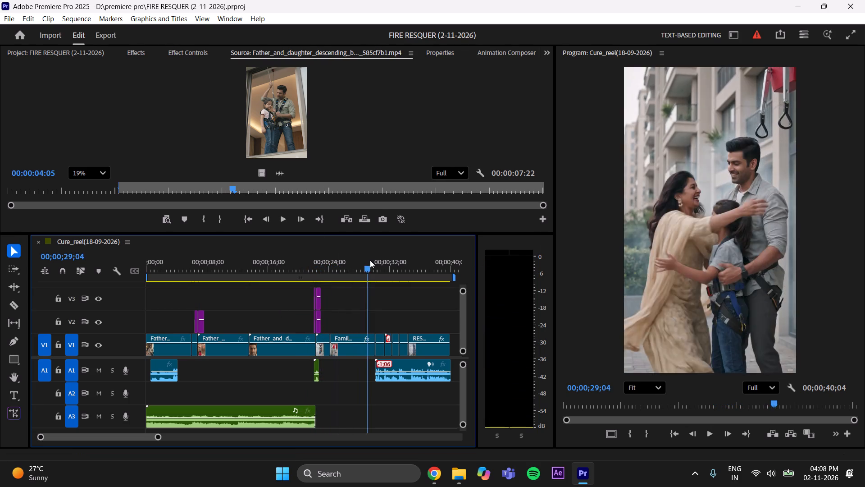
{"action": "left_click_drag", "start_coordinate": [370, 260], "coordinate": [346, 271]}
{"action": "key", "text": "ctrl+s"}
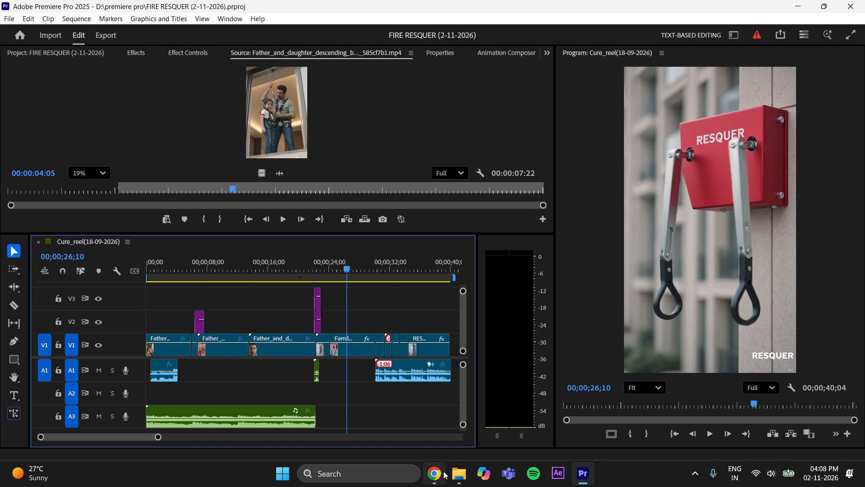
Switch to the Pixabay background music search in Chrome, clear its mood filter, and apply the Relaxing mood.
{"action": "left_click", "coordinate": [439, 471]}
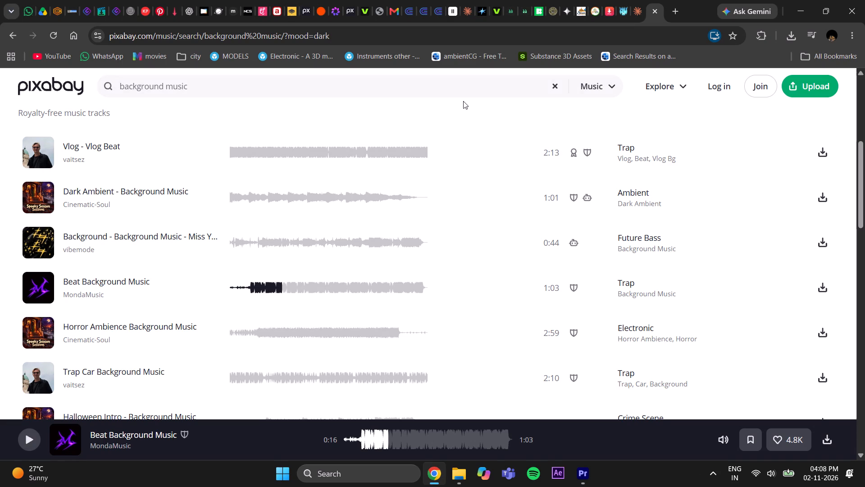
{"action": "scroll", "coordinate": [94, 152], "scroll_direction": "up", "scroll_amount": 11}
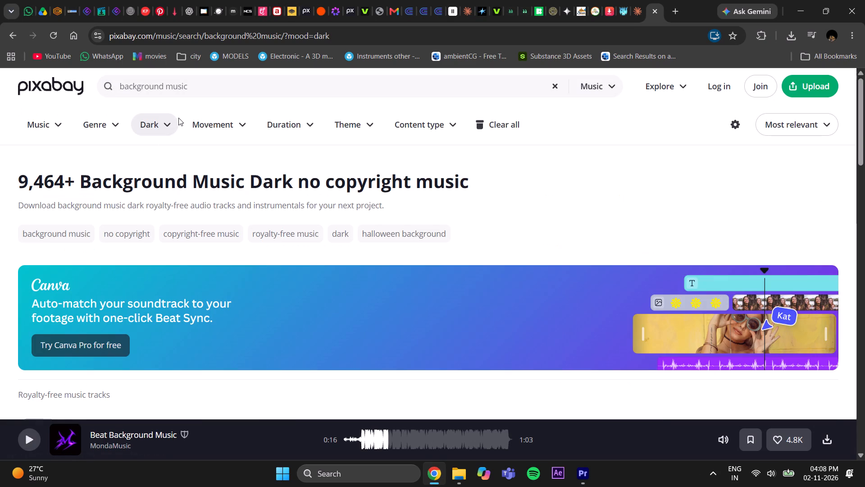
{"action": "left_click_drag", "start_coordinate": [178, 114], "coordinate": [170, 119]}
{"action": "left_click", "coordinate": [165, 122]}
{"action": "left_click", "coordinate": [174, 376]}
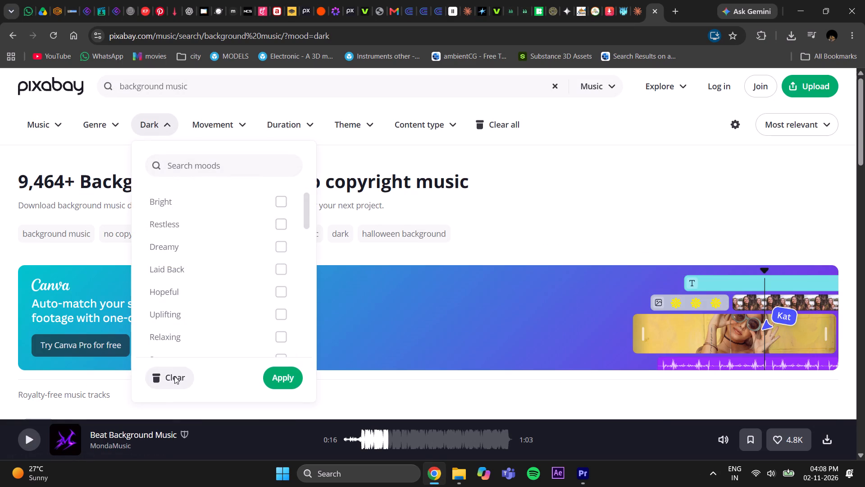
{"action": "left_click", "coordinate": [157, 131]}
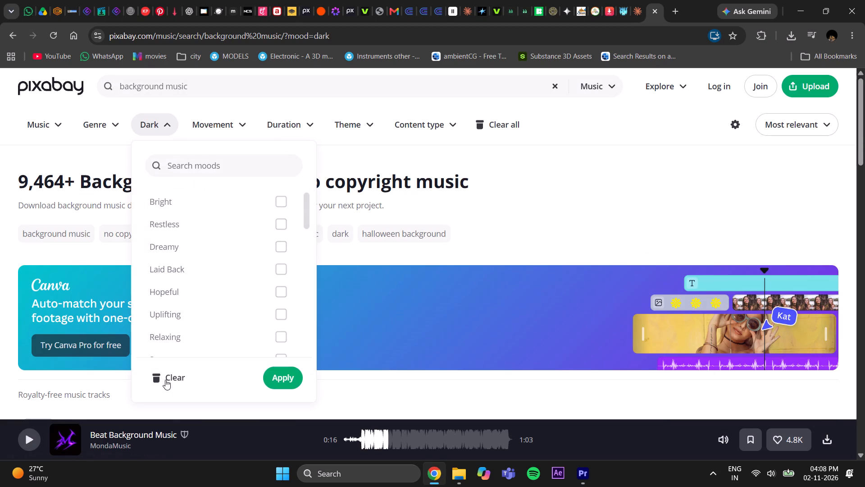
{"action": "left_click", "coordinate": [165, 379]}
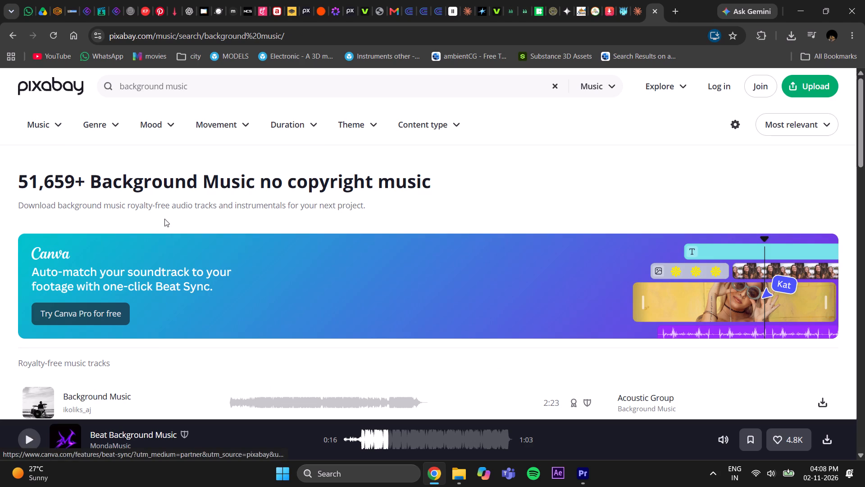
{"action": "left_click", "coordinate": [163, 118]}
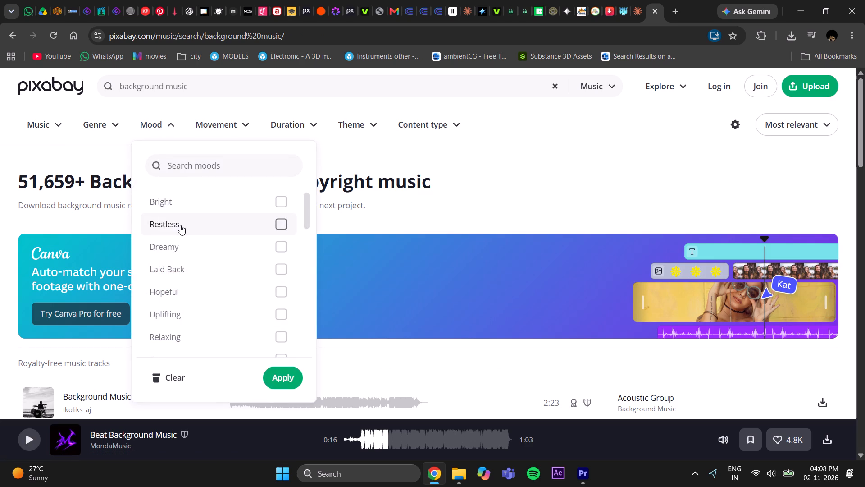
{"action": "left_click", "coordinate": [198, 333]}
{"action": "left_click", "coordinate": [278, 374]}
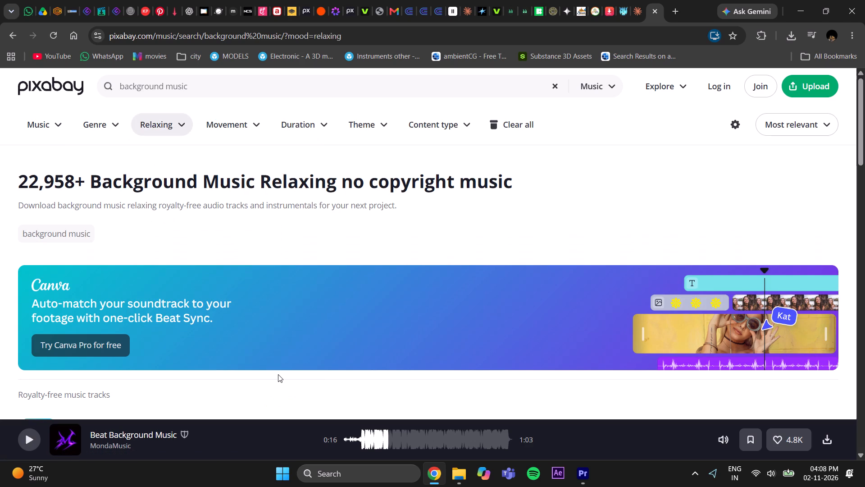
Audition the relaxing results from AtlasAudio's Music Background down to Piano Background Music, sampling further into andriig's Background Music - Background.
{"action": "scroll", "coordinate": [255, 329], "scroll_direction": "down", "scroll_amount": 3}
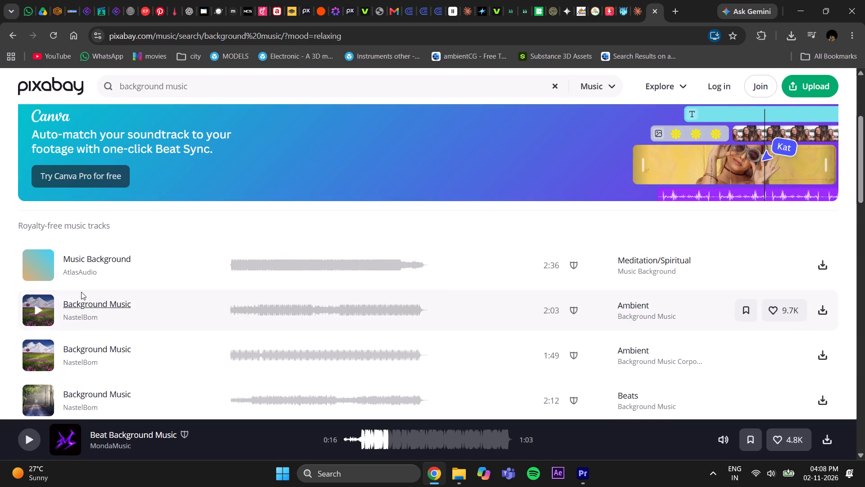
{"action": "left_click", "coordinate": [38, 265]}
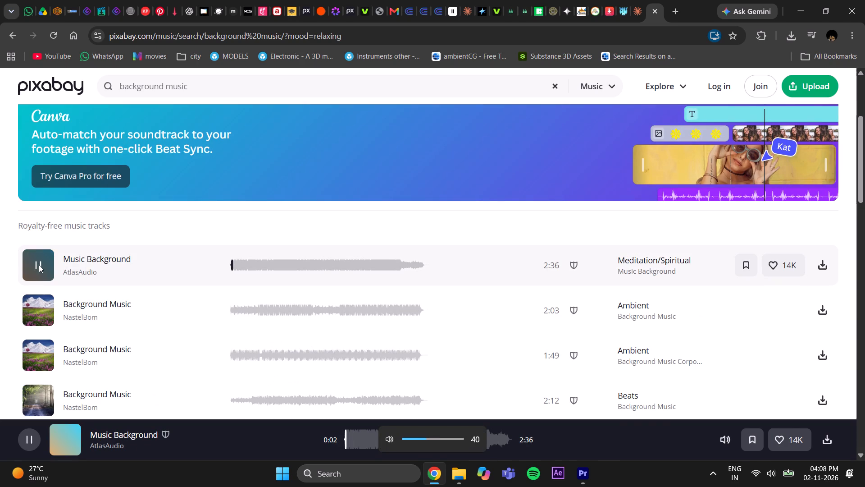
{"action": "left_click", "coordinate": [45, 307]}
{"action": "scroll", "coordinate": [86, 285], "scroll_direction": "down", "scroll_amount": 1}
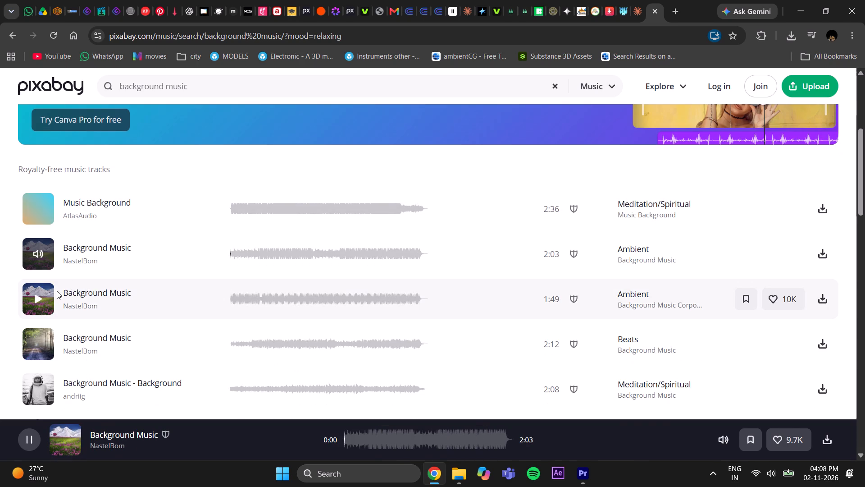
{"action": "left_click", "coordinate": [35, 299]}
{"action": "scroll", "coordinate": [100, 300], "scroll_direction": "down", "scroll_amount": 2}
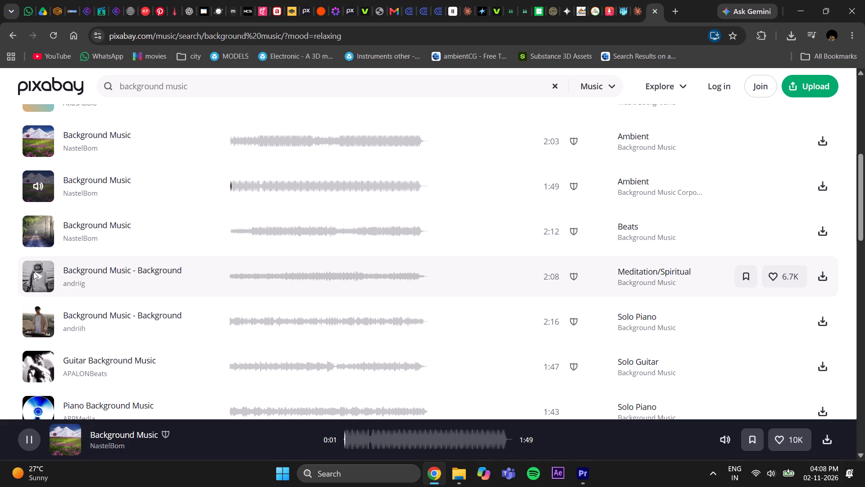
{"action": "left_click", "coordinate": [35, 274]}
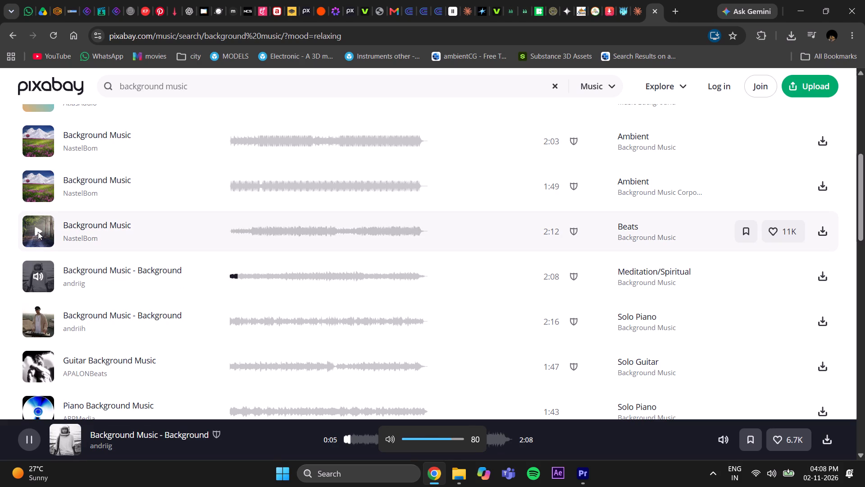
{"action": "left_click_drag", "start_coordinate": [251, 276], "coordinate": [265, 271]}
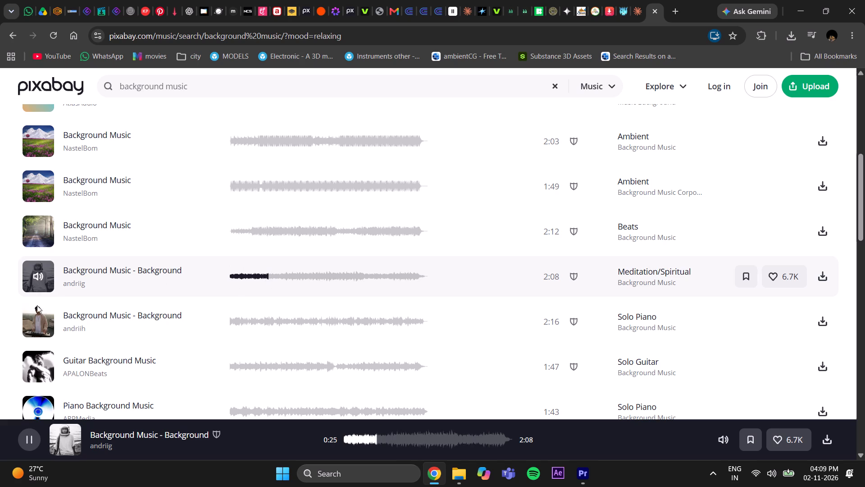
{"action": "left_click", "coordinate": [30, 323]}
{"action": "left_click", "coordinate": [40, 372]}
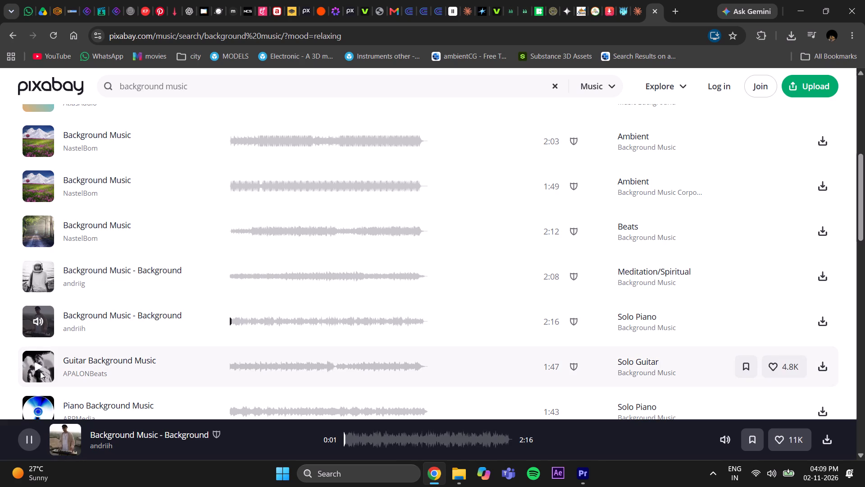
{"action": "left_click", "coordinate": [36, 408]}
{"action": "left_click", "coordinate": [39, 318]}
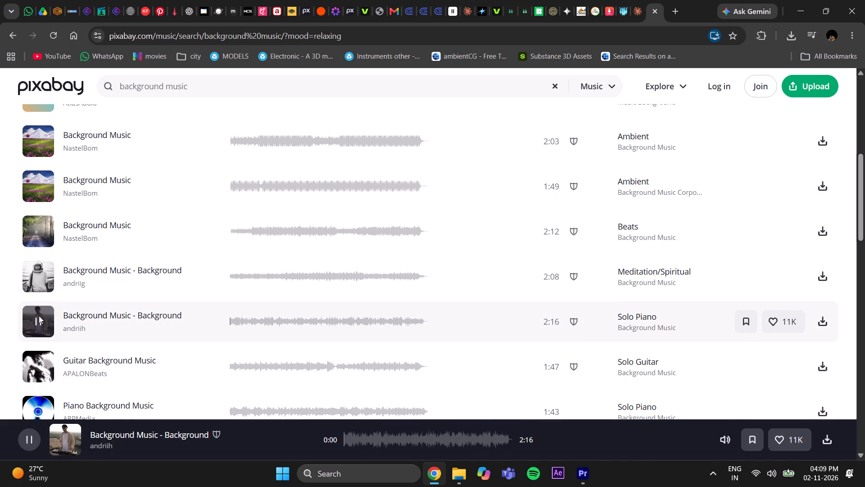
{"action": "left_click", "coordinate": [36, 276]}
{"action": "left_click", "coordinate": [37, 232]}
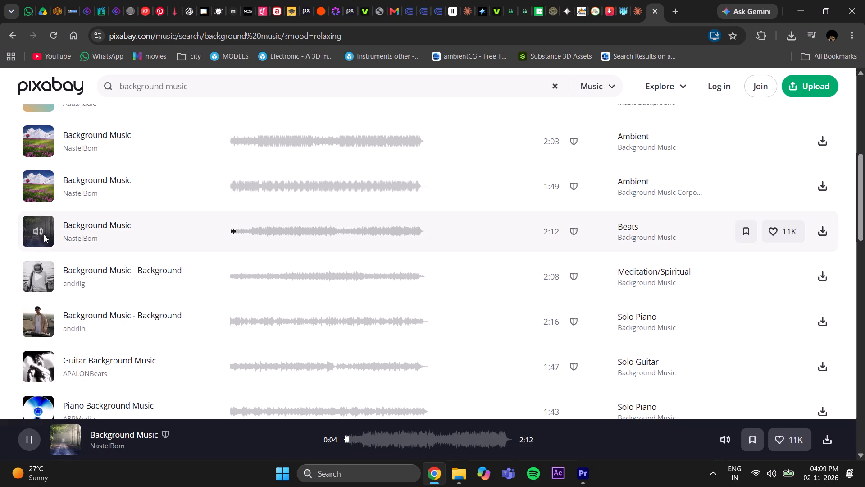
{"action": "left_click", "coordinate": [39, 272]}
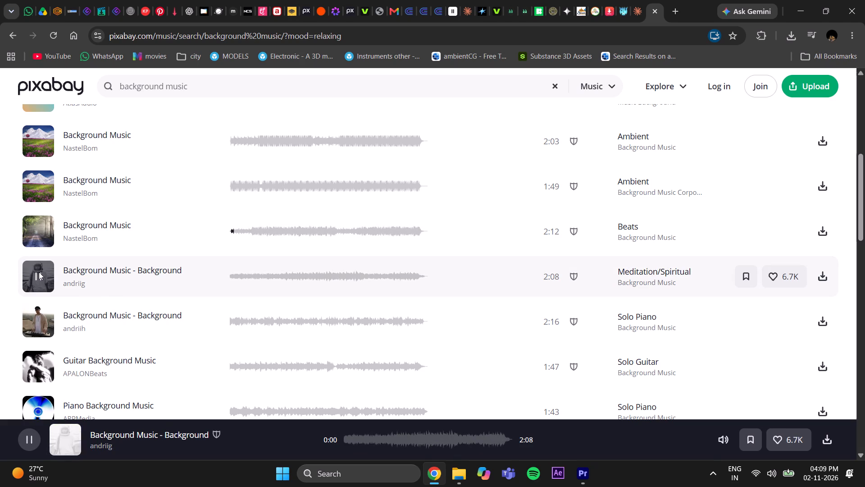
{"action": "left_click", "coordinate": [237, 276]}
{"action": "left_click", "coordinate": [249, 276]}
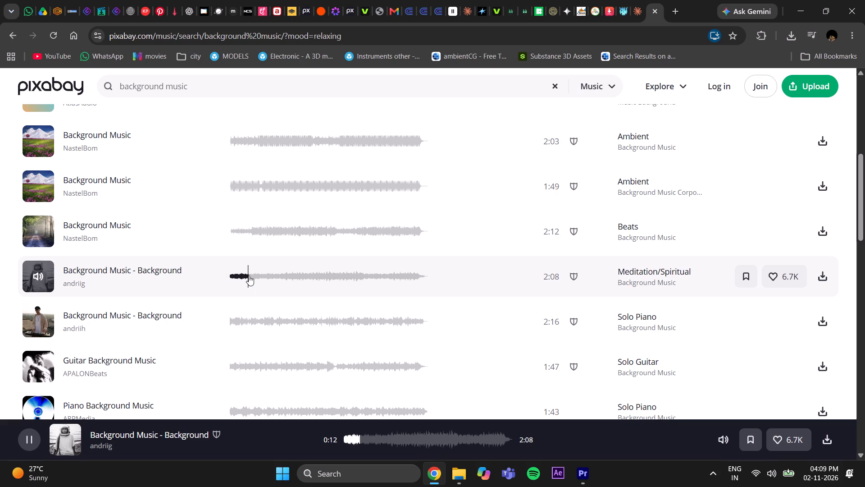
{"action": "left_click", "coordinate": [270, 275]}
Preview NastelBom's 2:12 Background Music in the Beats genre from further in, pause it, and download it.
{"action": "left_click", "coordinate": [251, 230]}
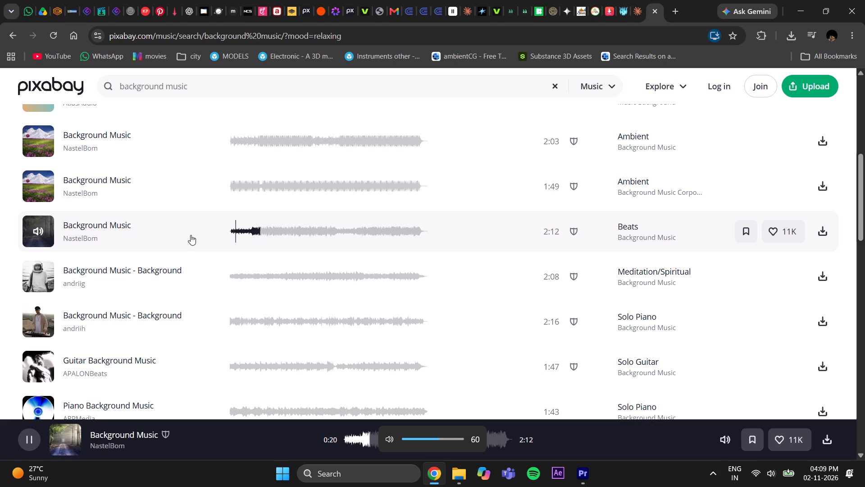
{"action": "left_click", "coordinate": [36, 232]}
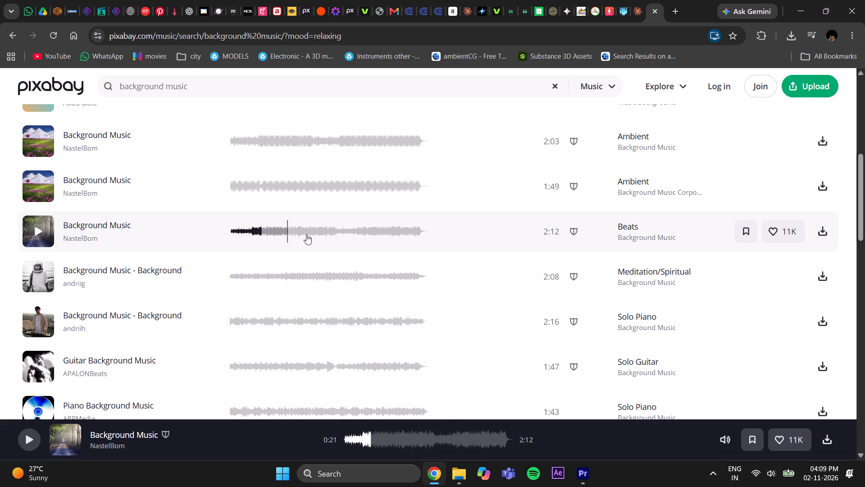
{"action": "left_click", "coordinate": [823, 231]}
Audition Background Music Documentary, Intense Background Music and Background Music Jazz, dismiss the download thank-you message, and pause the jazz track at about 0:09.
{"action": "scroll", "coordinate": [317, 302], "scroll_direction": "down", "scroll_amount": 4}
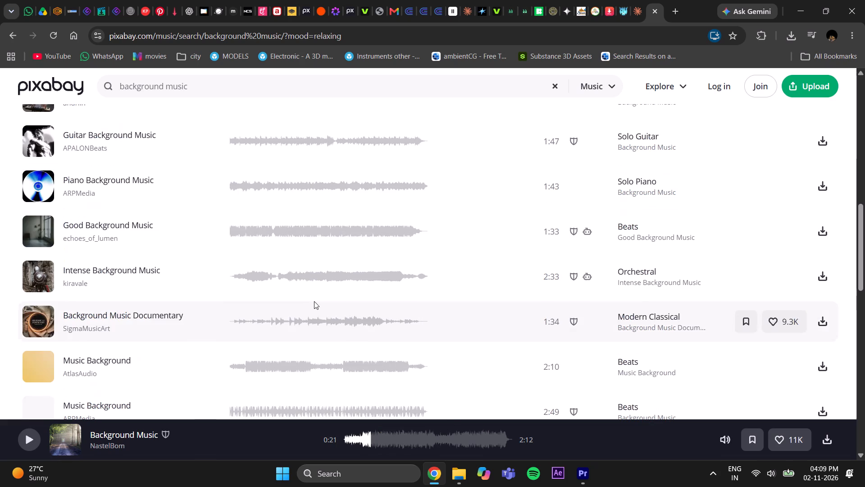
{"action": "left_click", "coordinate": [32, 320]}
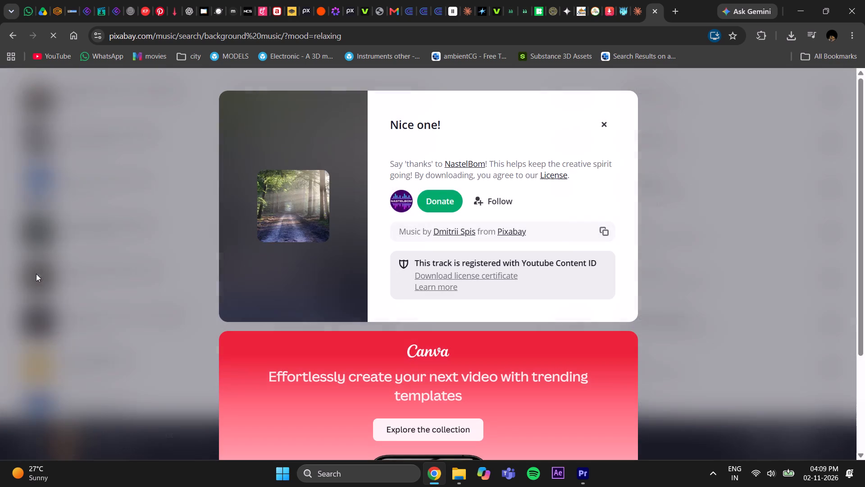
{"action": "left_click", "coordinate": [606, 127]}
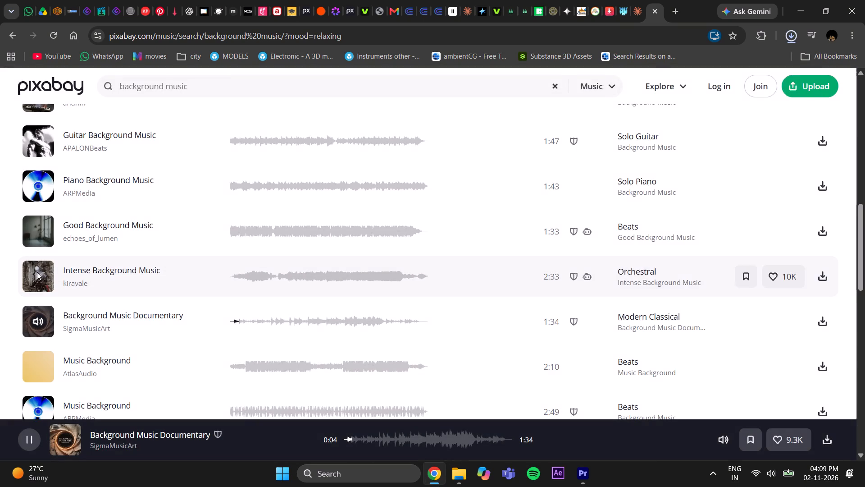
{"action": "left_click", "coordinate": [35, 275]}
{"action": "scroll", "coordinate": [96, 288], "scroll_direction": "down", "scroll_amount": 4}
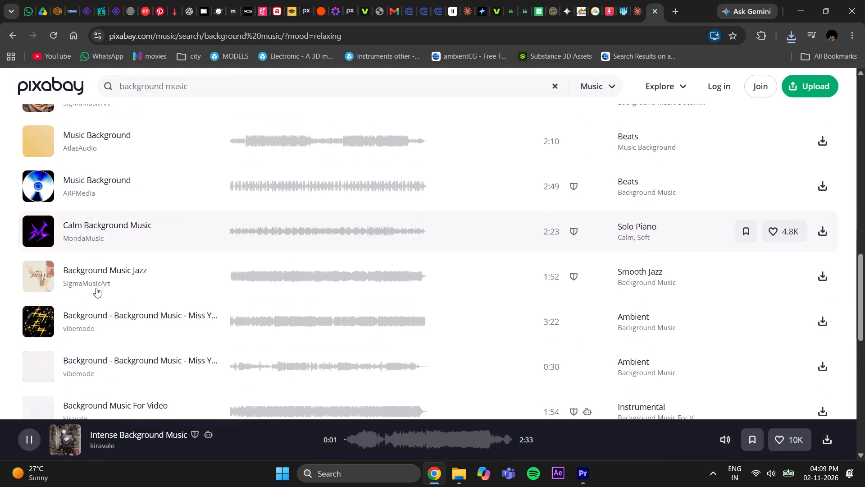
{"action": "left_click", "coordinate": [40, 277]}
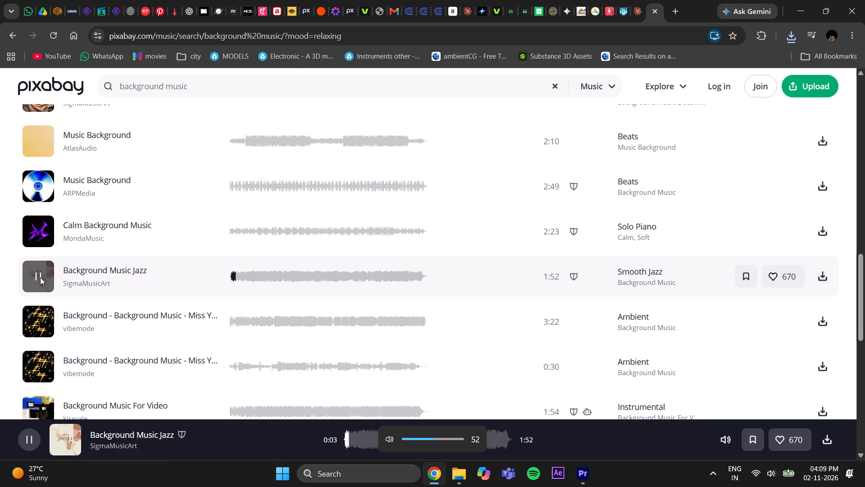
{"action": "key", "text": "space"}
{"action": "key", "text": "space"}
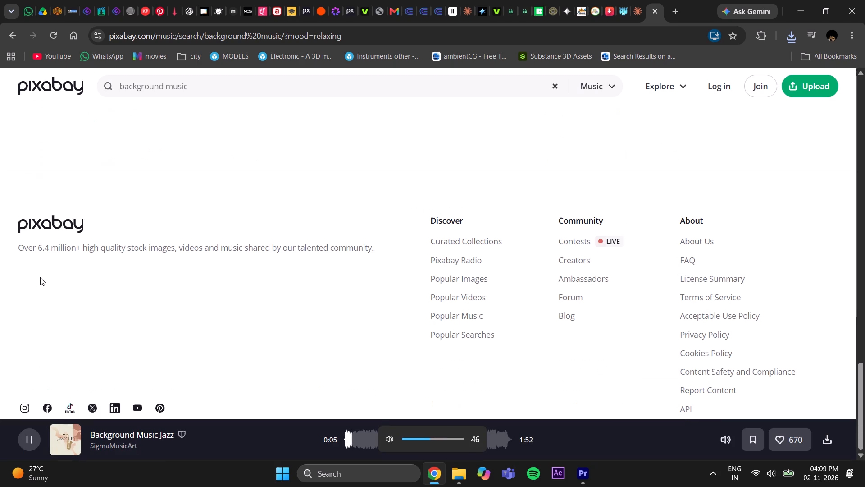
{"action": "key", "text": "space"}
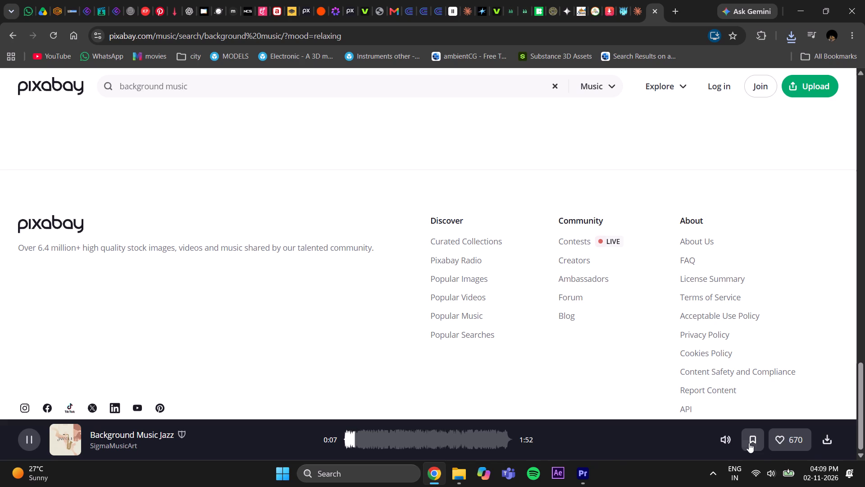
{"action": "left_click", "coordinate": [33, 441]}
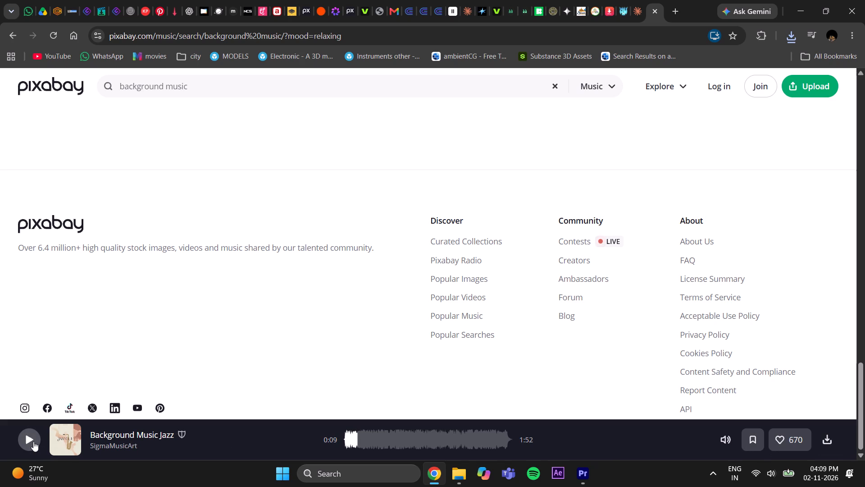
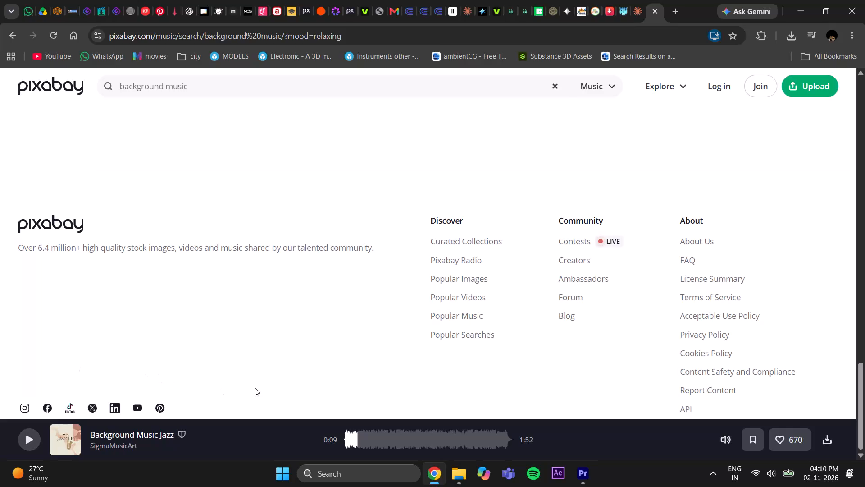
Bring nastelbom-background-music-617075.mp3 from the Downloads folder into the Source Monitor in Premiere Pro.
{"action": "left_click", "coordinate": [587, 474]}
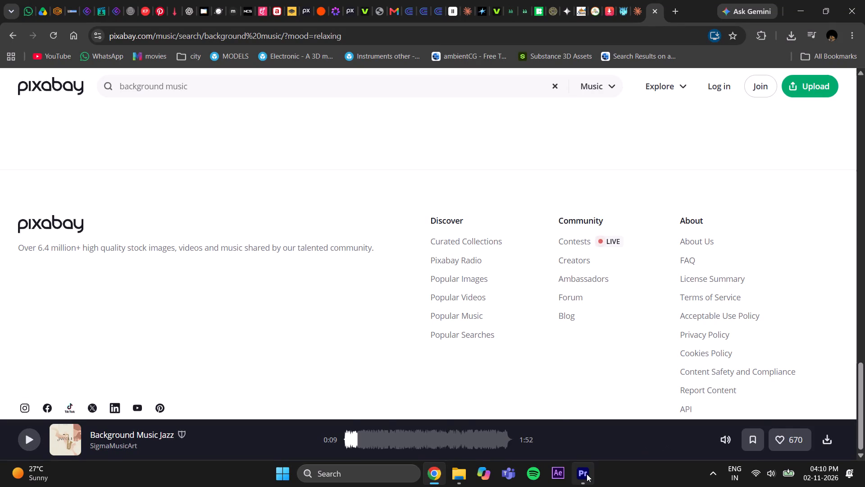
{"action": "left_click", "coordinate": [459, 480]}
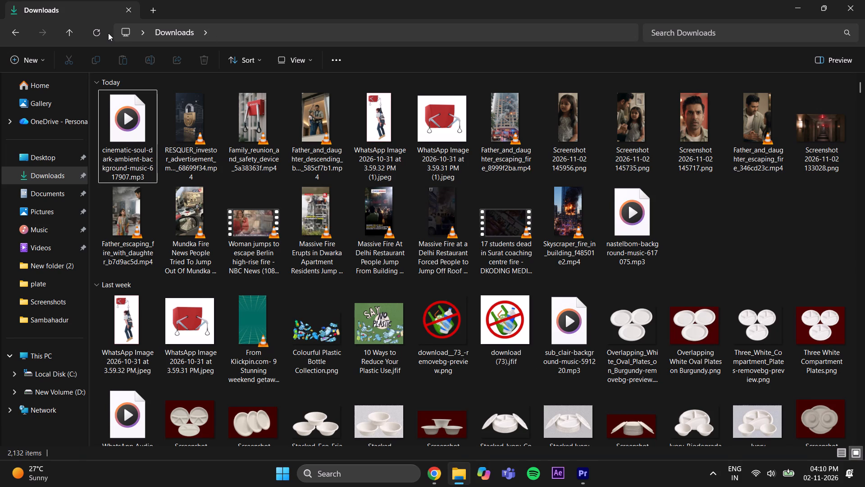
{"action": "left_click", "coordinate": [91, 33]}
{"action": "left_click", "coordinate": [127, 144]}
{"action": "left_click_drag", "start_coordinate": [111, 133], "coordinate": [553, 446]}
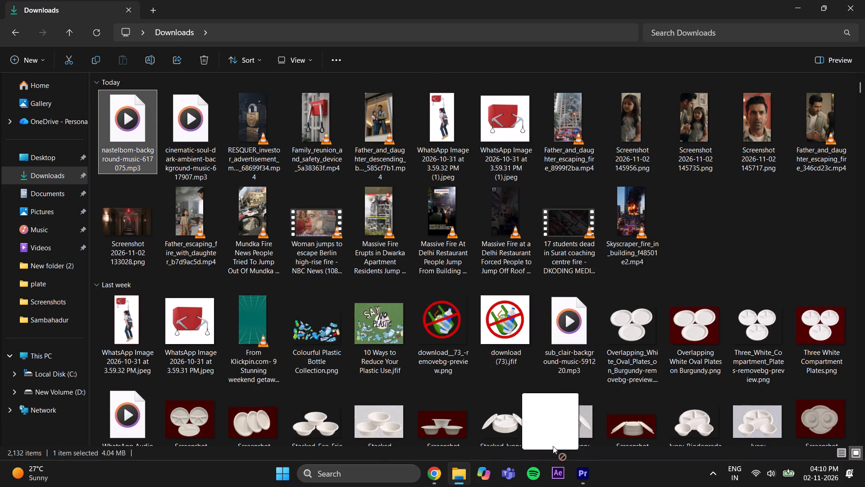
{"action": "left_click_drag", "start_coordinate": [553, 446], "coordinate": [286, 112]}
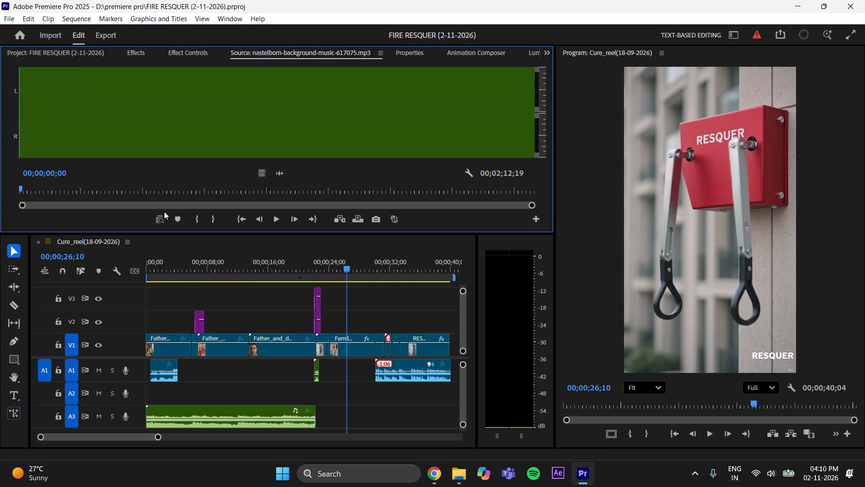
Preview the NastelBom track's opening, rewind it to 00;00;00;00, and place it on A3 just after the first music clip.
{"action": "left_click", "coordinate": [287, 218]}
{"action": "left_click", "coordinate": [279, 219]}
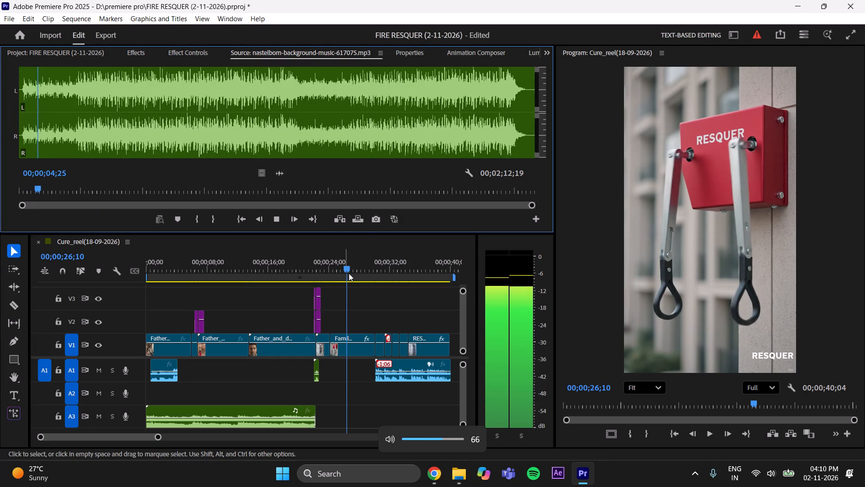
{"action": "left_click_drag", "start_coordinate": [350, 263], "coordinate": [333, 271]}
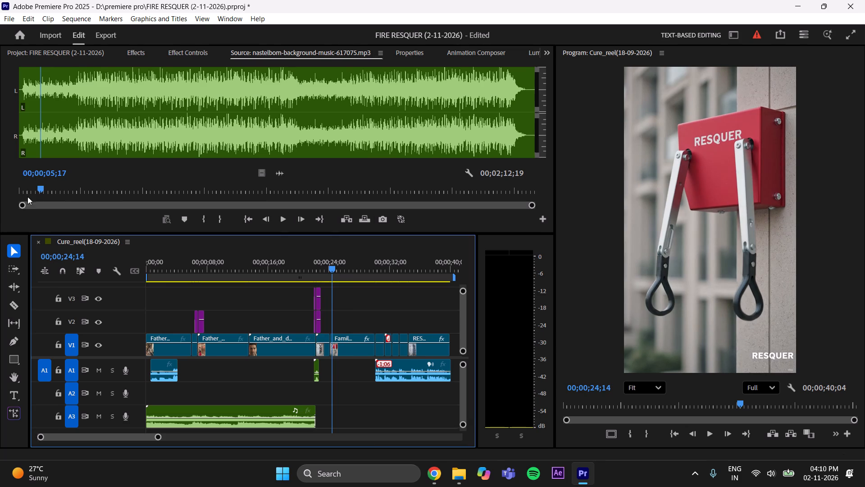
{"action": "left_click_drag", "start_coordinate": [40, 189], "coordinate": [0, 198]}
{"action": "left_click_drag", "start_coordinate": [279, 171], "coordinate": [321, 421]}
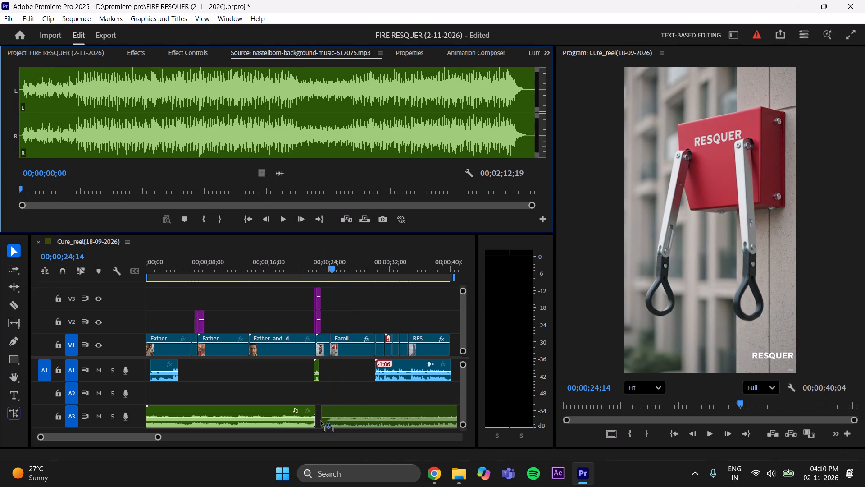
{"action": "left_click_drag", "start_coordinate": [321, 421], "coordinate": [318, 423]}
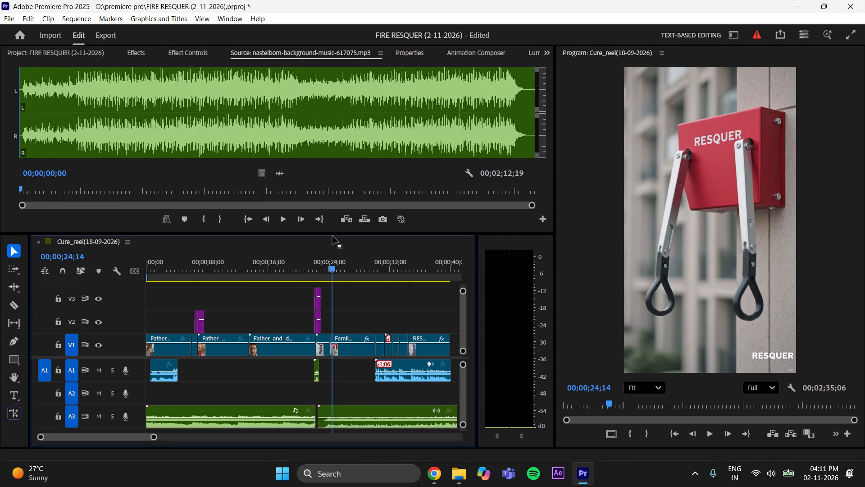
Play back the handoff between the two A3 music clips around 22 seconds, inspecting it at a closer timeline scale.
{"action": "left_click_drag", "start_coordinate": [328, 260], "coordinate": [305, 286]}
{"action": "key", "text": "space"}
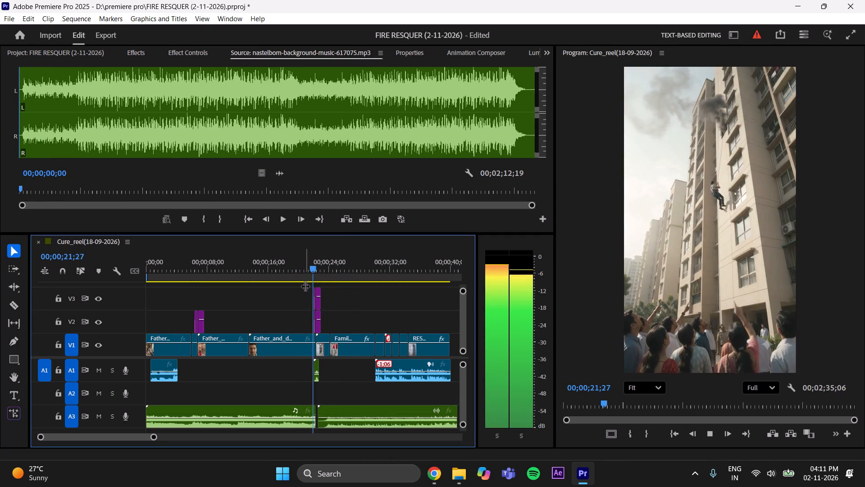
{"action": "key", "text": "space"}
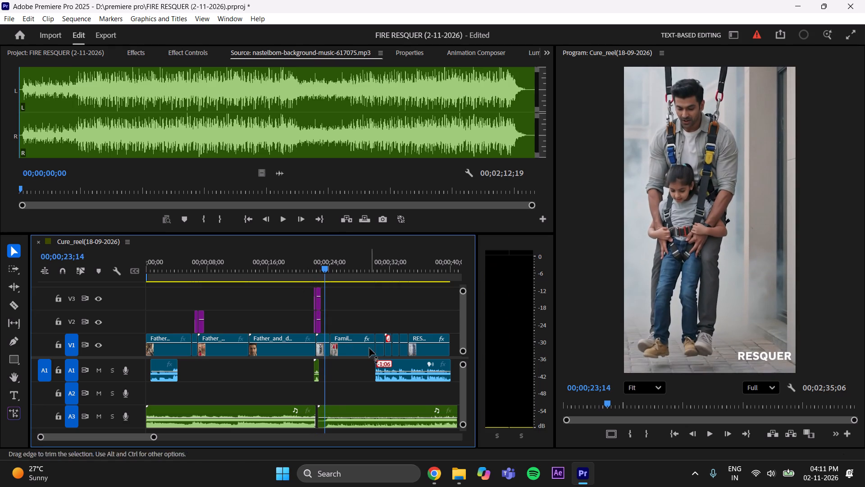
{"action": "left_click_drag", "start_coordinate": [325, 271], "coordinate": [283, 292]}
{"action": "key", "text": "space"}
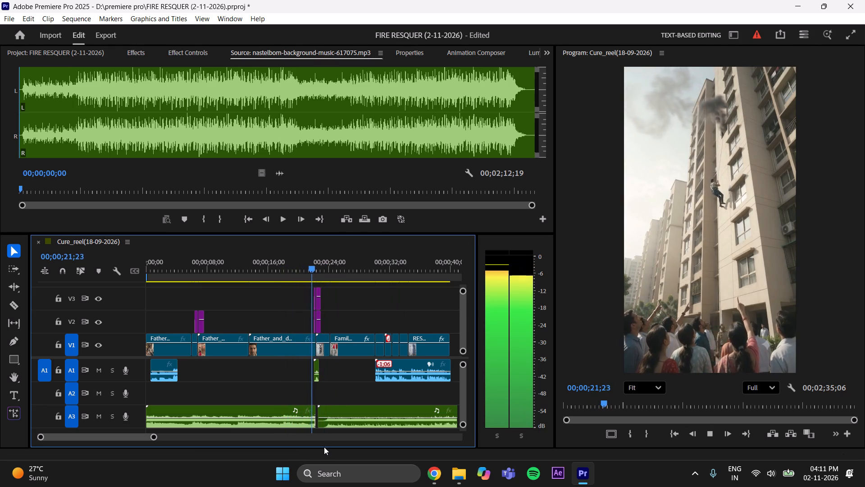
{"action": "key", "text": "space"}
{"action": "left_click_drag", "start_coordinate": [153, 438], "coordinate": [140, 439]}
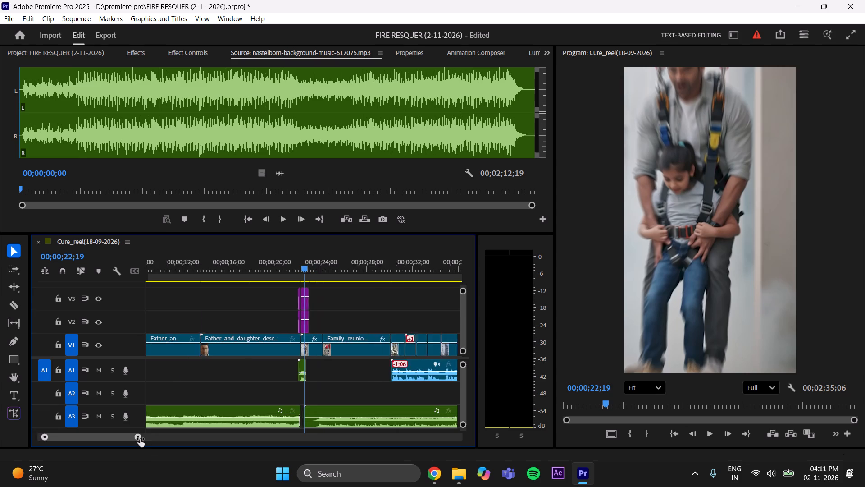
{"action": "left_click_drag", "start_coordinate": [140, 439], "coordinate": [120, 436]}
{"action": "left_click_drag", "start_coordinate": [296, 257], "coordinate": [189, 295]}
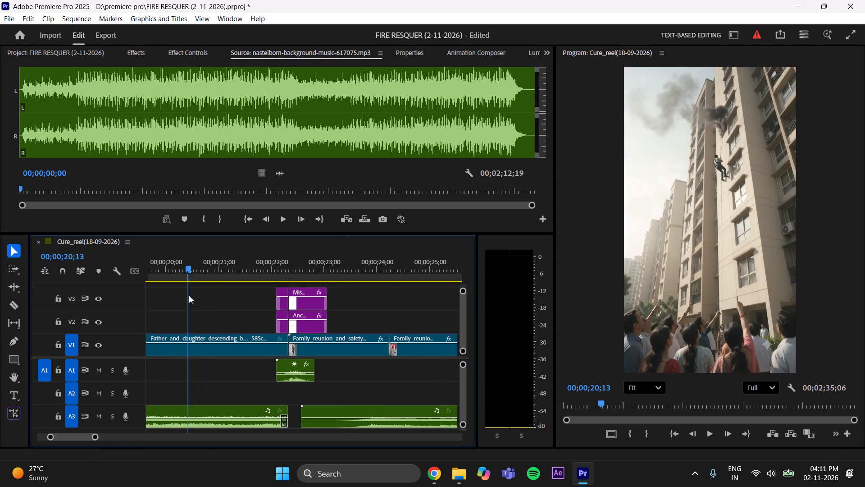
{"action": "left_click_drag", "start_coordinate": [189, 295], "coordinate": [184, 298]}
{"action": "key", "text": "space"}
{"action": "key", "text": "space"}
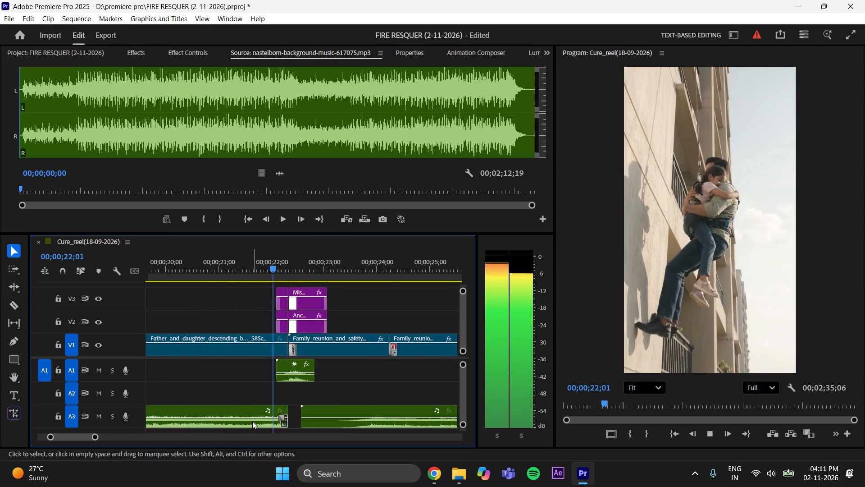
Lengthen the fade-out at the end of the first A3 music clip, shorten it slightly, and check each version in playback.
{"action": "left_click_drag", "start_coordinate": [279, 417], "coordinate": [268, 419]}
{"action": "left_click_drag", "start_coordinate": [269, 266], "coordinate": [229, 288]}
{"action": "key", "text": "space"}
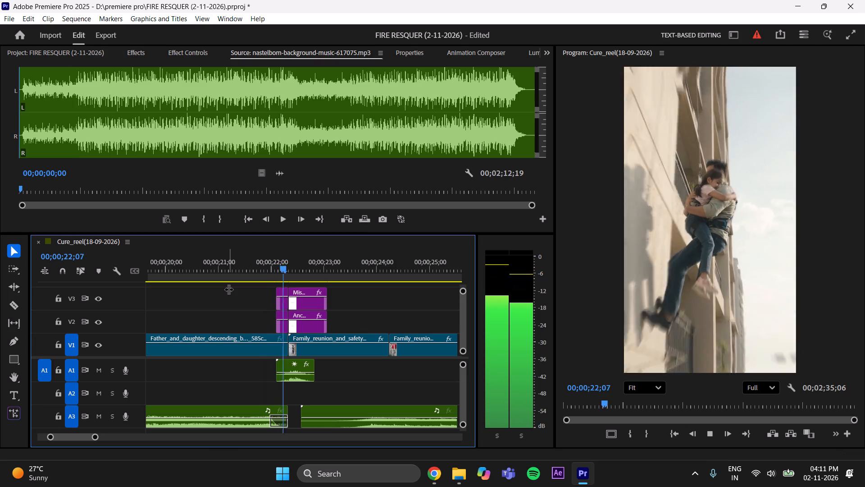
{"action": "key", "text": "space"}
{"action": "left_click_drag", "start_coordinate": [293, 262], "coordinate": [257, 294]}
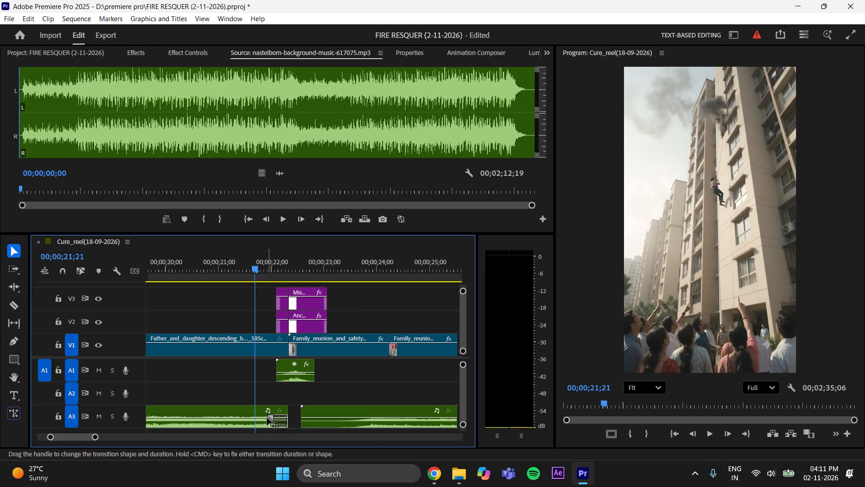
{"action": "left_click_drag", "start_coordinate": [267, 418], "coordinate": [272, 418]}
{"action": "key", "text": "space"}
{"action": "key", "text": "space"}
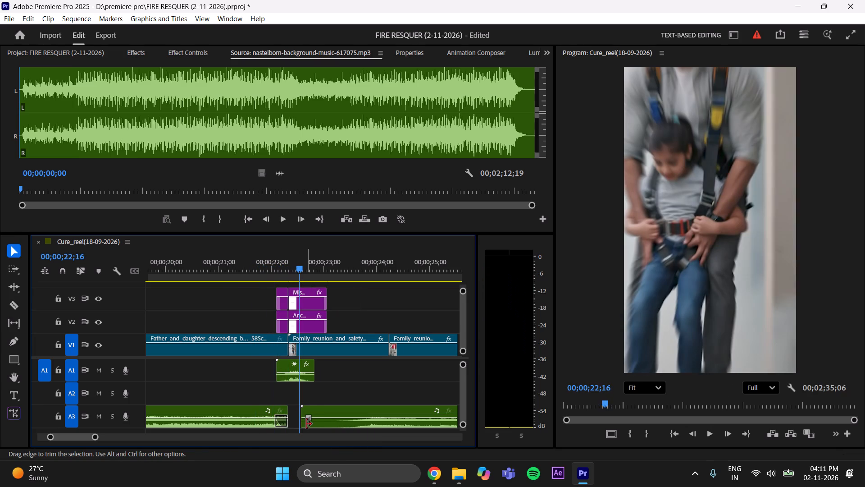
Trim the quiet opening off the NastelBom clip on A3, slide it back against the first music clip's end, and check playback.
{"action": "left_click_drag", "start_coordinate": [315, 409], "coordinate": [302, 409]}
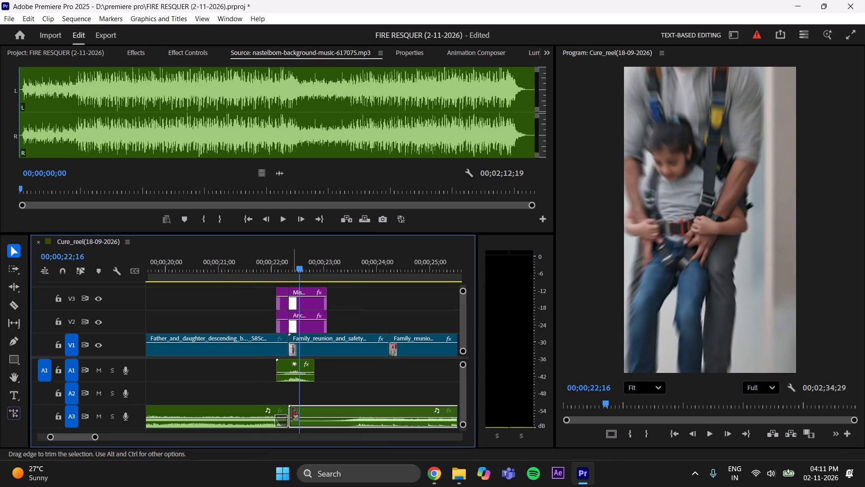
{"action": "left_click_drag", "start_coordinate": [291, 413], "coordinate": [333, 412]}
{"action": "left_click_drag", "start_coordinate": [349, 409], "coordinate": [348, 409]}
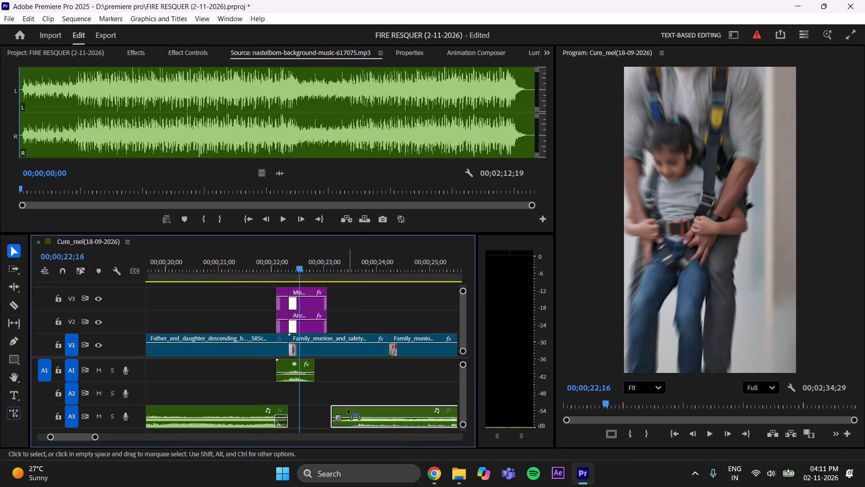
{"action": "left_click_drag", "start_coordinate": [348, 409], "coordinate": [308, 409]}
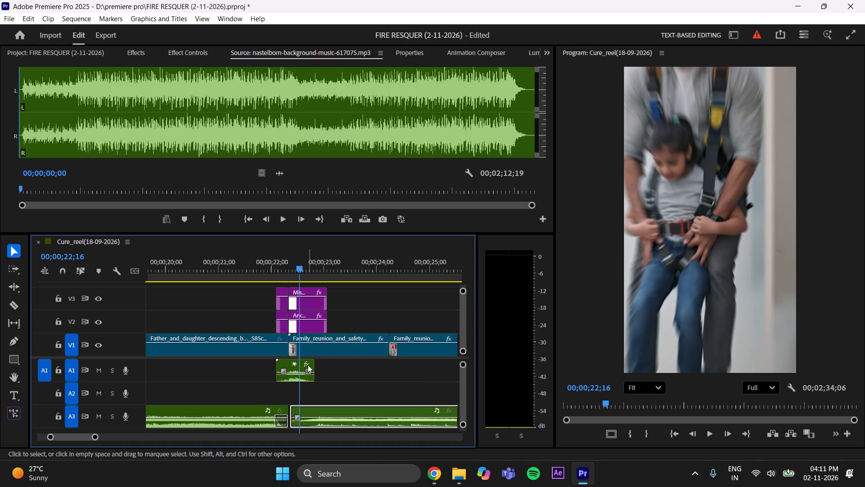
{"action": "left_click_drag", "start_coordinate": [294, 264], "coordinate": [269, 282]}
{"action": "key", "text": "space"}
{"action": "key", "text": "space"}
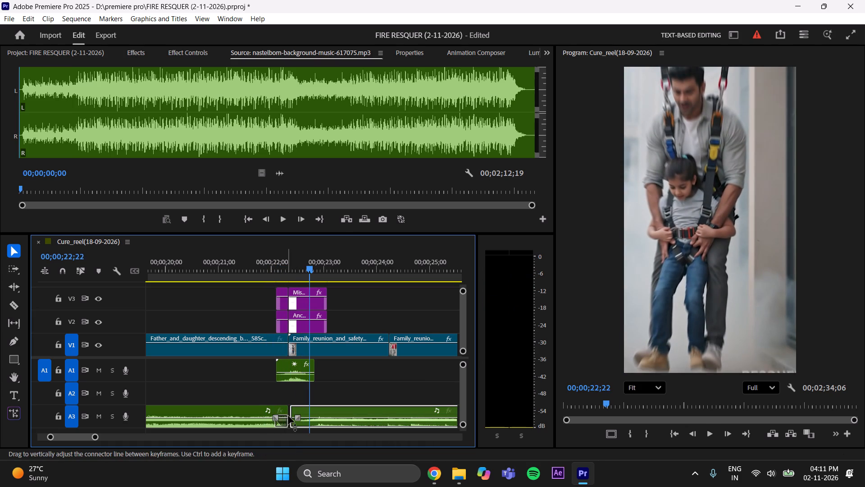
Extend the first A3 music clip's end to meet the NastelBom clip, replay the handoff, and save the project.
{"action": "left_click_drag", "start_coordinate": [288, 414], "coordinate": [294, 413]}
{"action": "left_click", "coordinate": [276, 418]}
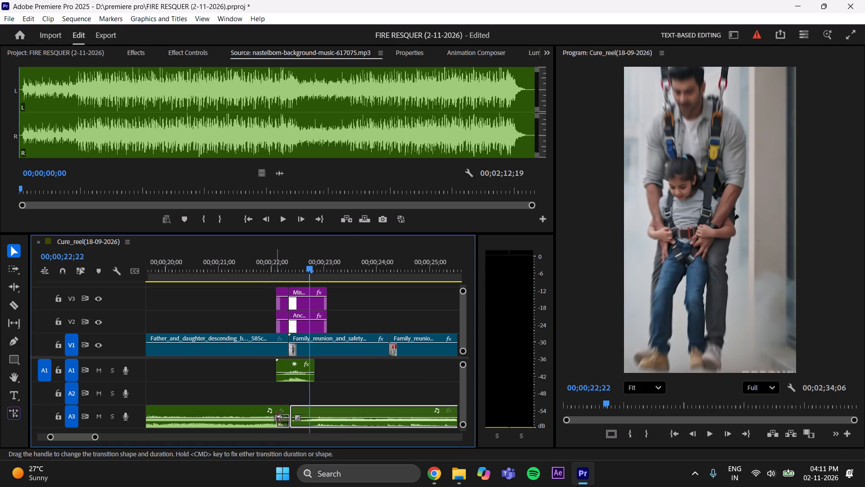
{"action": "left_click_drag", "start_coordinate": [291, 258], "coordinate": [257, 284]}
{"action": "key", "text": "space"}
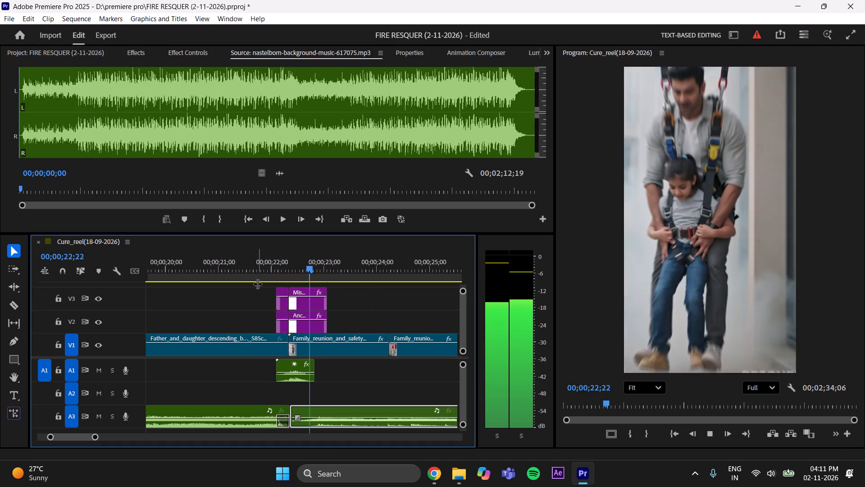
{"action": "key", "text": "space"}
{"action": "left_click", "coordinate": [430, 387]}
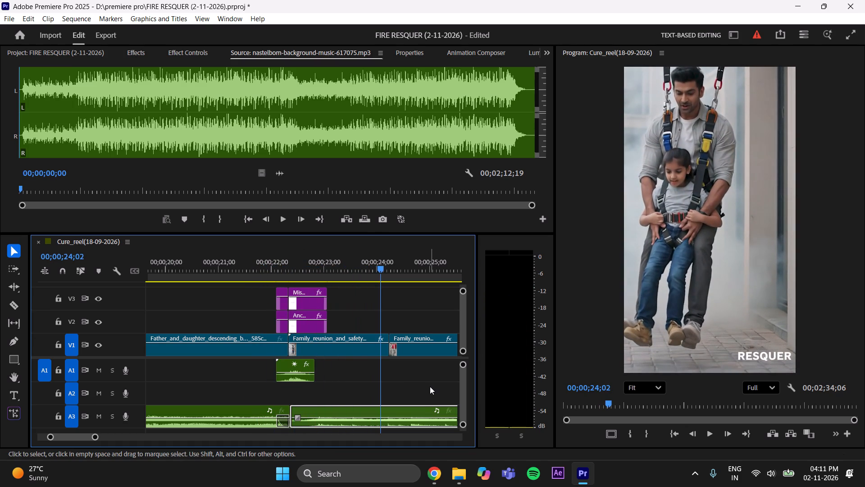
{"action": "key", "text": "ctrl+s"}
Trim the NastelBom clip's end on A3 back to the end of the reel's video at 00;00;40;04.
{"action": "left_click_drag", "start_coordinate": [97, 436], "coordinate": [103, 436]}
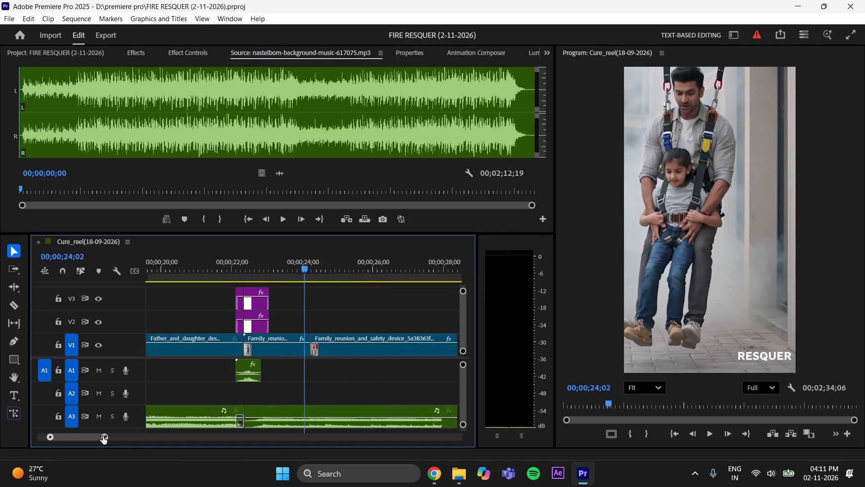
{"action": "left_click_drag", "start_coordinate": [103, 436], "coordinate": [209, 397]}
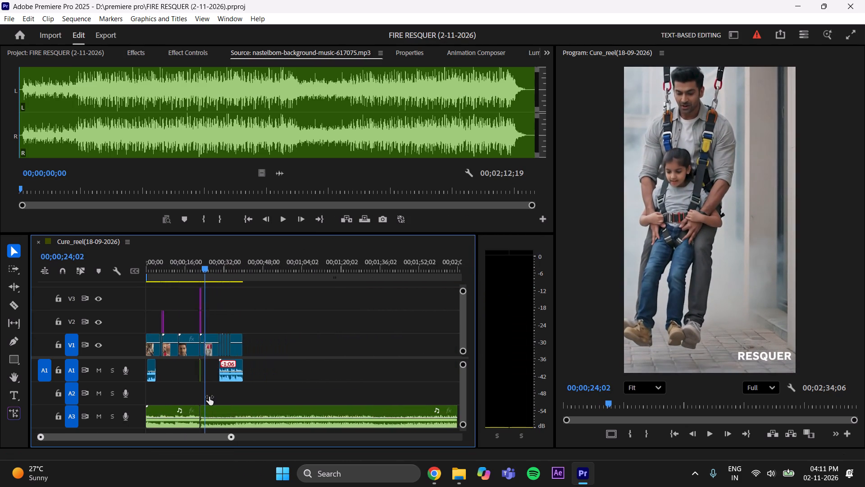
{"action": "left_click_drag", "start_coordinate": [209, 397], "coordinate": [246, 387]}
{"action": "left_click_drag", "start_coordinate": [391, 418], "coordinate": [299, 414]}
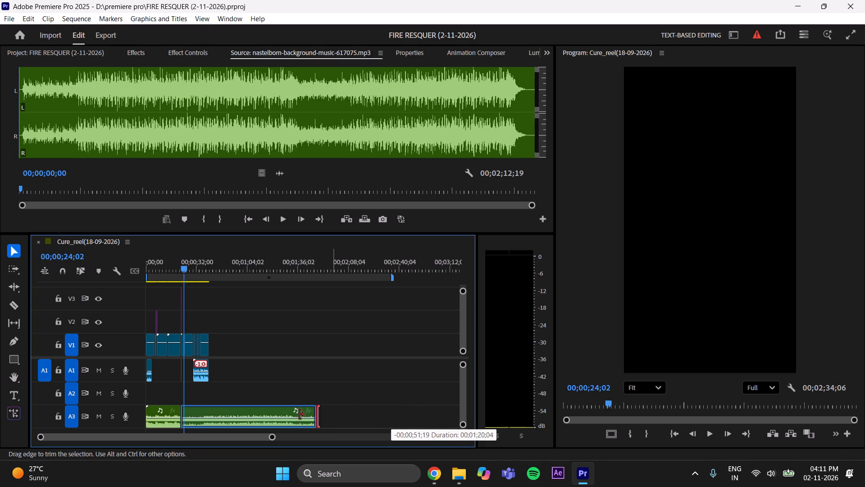
{"action": "left_click_drag", "start_coordinate": [299, 414], "coordinate": [210, 417]}
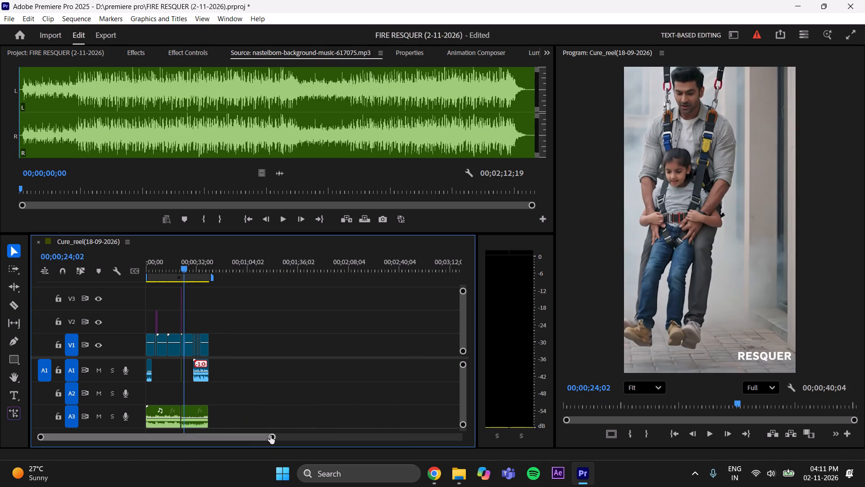
Review the A1 voice clip's start, add two volume keyframes before it on the NastelBom clip, lower the following level to about -44 dB, and replay.
{"action": "left_click_drag", "start_coordinate": [272, 436], "coordinate": [203, 448]}
{"action": "key", "text": "space"}
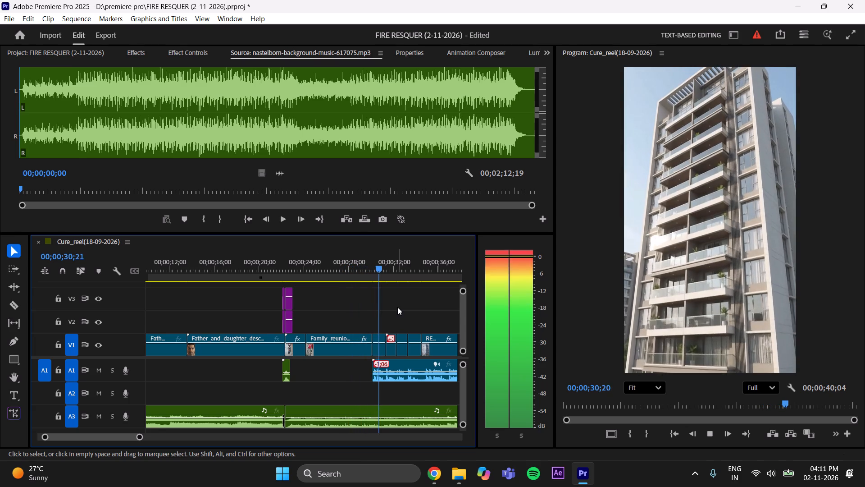
{"action": "key", "text": "space"}
{"action": "left_click_drag", "start_coordinate": [381, 258], "coordinate": [360, 284]}
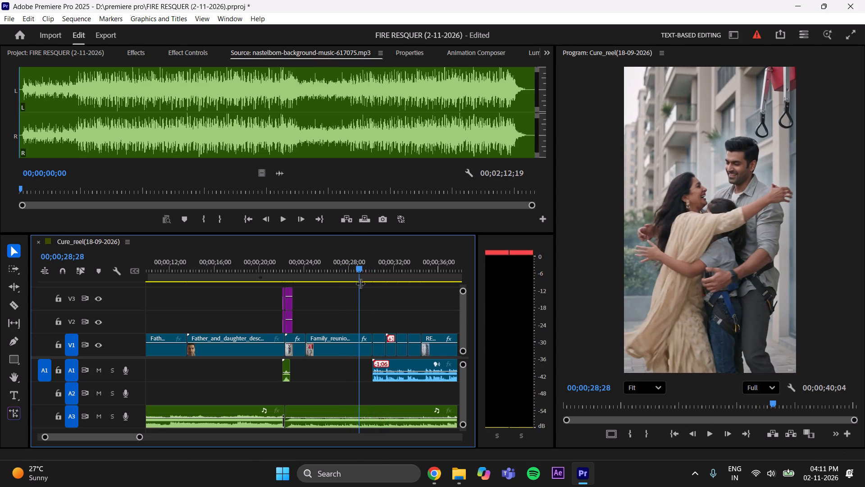
{"action": "left_click", "coordinate": [11, 344]}
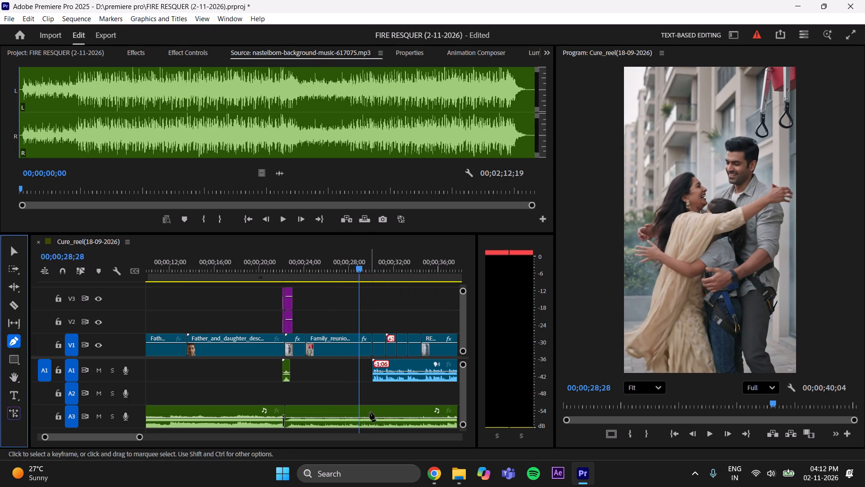
{"action": "left_click", "coordinate": [373, 418]}
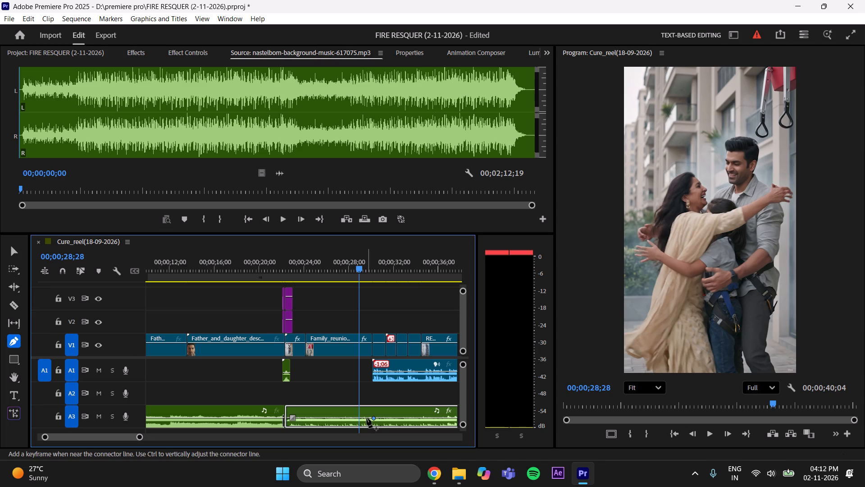
{"action": "left_click", "coordinate": [365, 417]}
{"action": "left_click", "coordinate": [16, 248]}
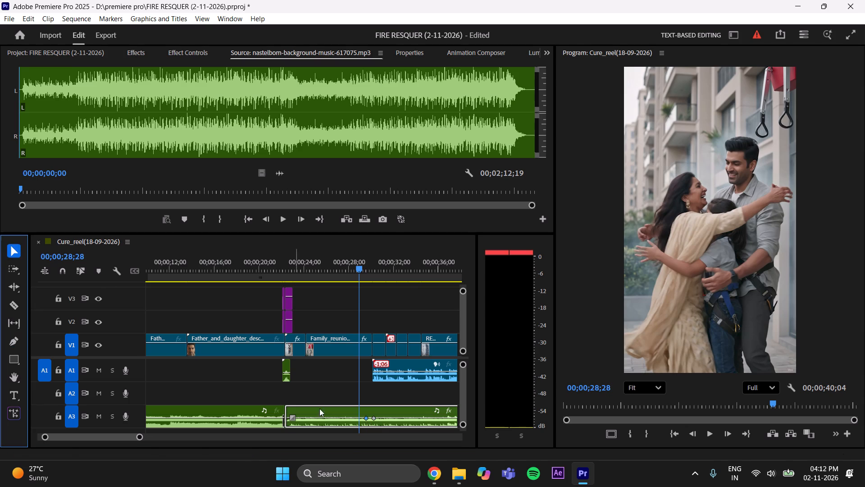
{"action": "left_click", "coordinate": [405, 419]}
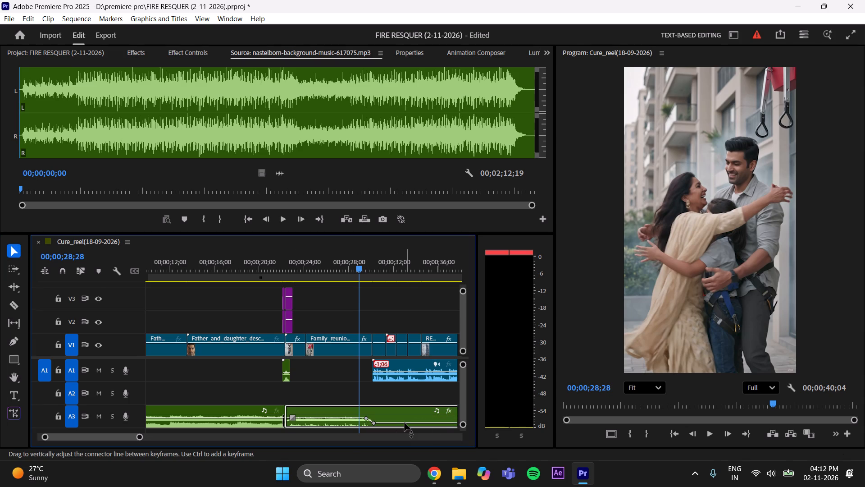
{"action": "key", "text": "space"}
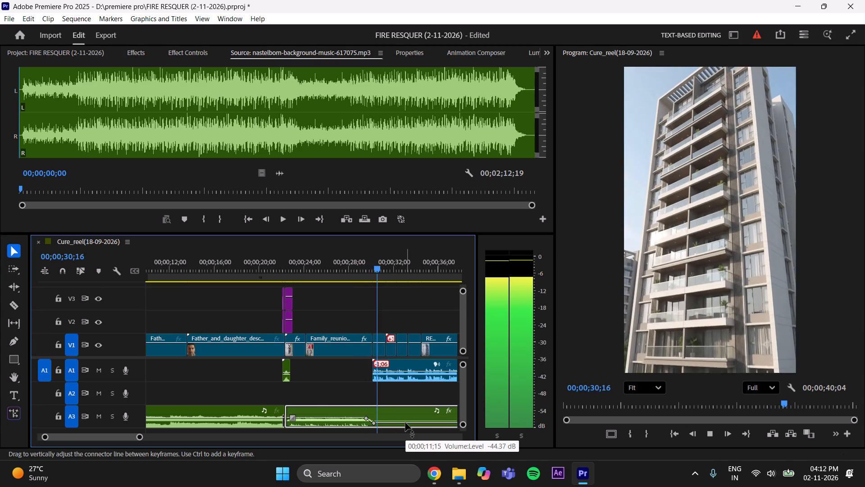
Enlarge the audio tracks, slightly raise the NastelBom clip's level under the closing A1 voice, and replay that section.
{"action": "key", "text": "space"}
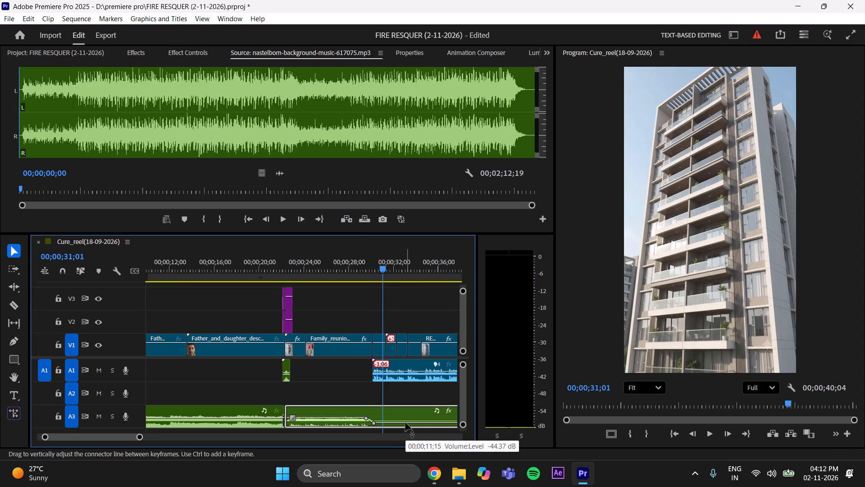
{"action": "key", "text": "space"}
{"action": "left_click_drag", "start_coordinate": [465, 365], "coordinate": [464, 372]}
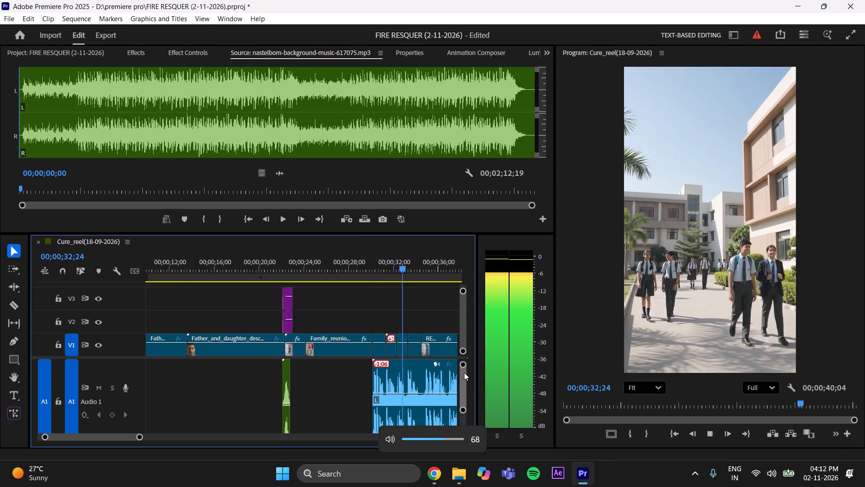
{"action": "left_click_drag", "start_coordinate": [463, 381], "coordinate": [461, 394]}
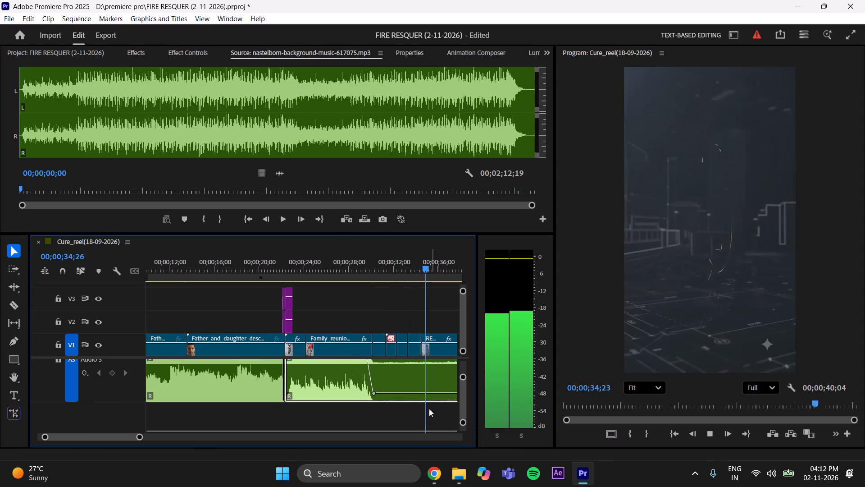
{"action": "left_click_drag", "start_coordinate": [400, 395], "coordinate": [401, 381]}
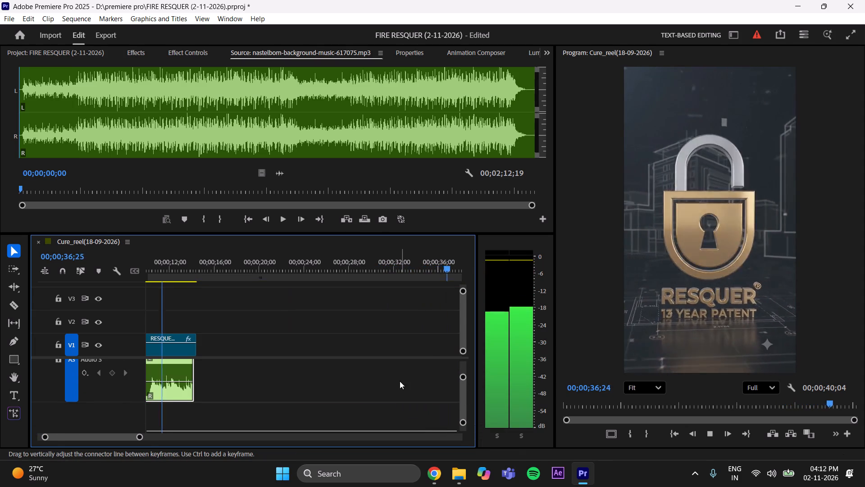
{"action": "key", "text": "space"}
{"action": "left_click_drag", "start_coordinate": [104, 434], "coordinate": [98, 436]}
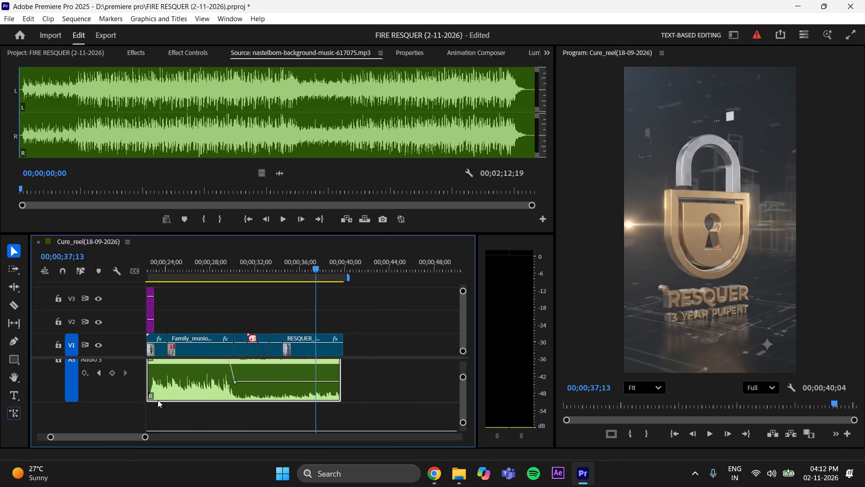
{"action": "left_click_drag", "start_coordinate": [305, 266], "coordinate": [169, 304]}
{"action": "key", "text": "space"}
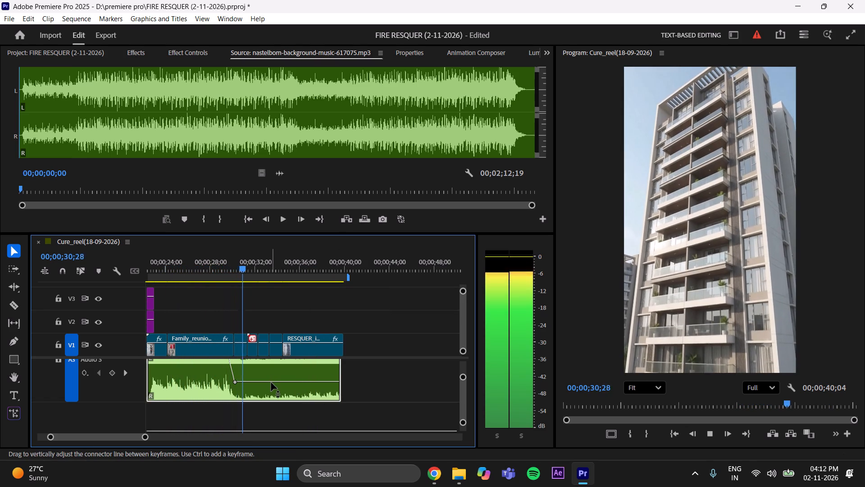
Raise the NastelBom clip's ducked level further to about -11 dB and replay through to the reel's end.
{"action": "key", "text": "space"}
{"action": "left_click_drag", "start_coordinate": [271, 382], "coordinate": [273, 371]}
{"action": "key", "text": "space"}
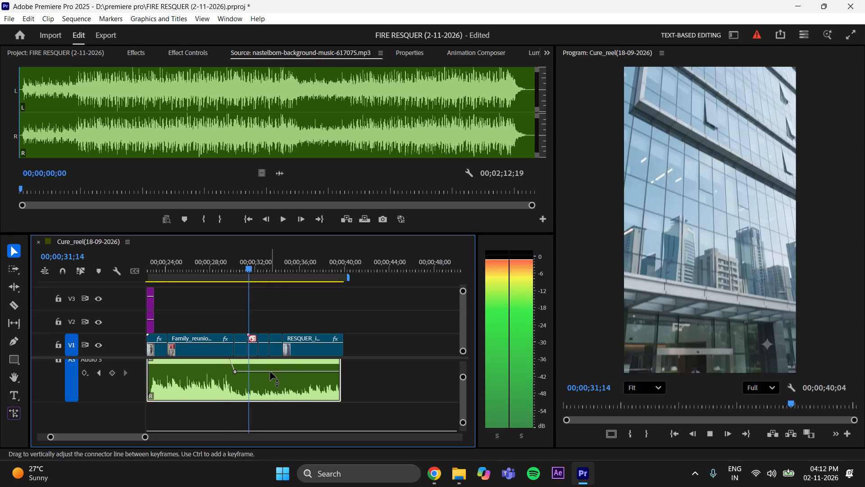
{"action": "key", "text": "space"}
{"action": "key", "text": "space"}
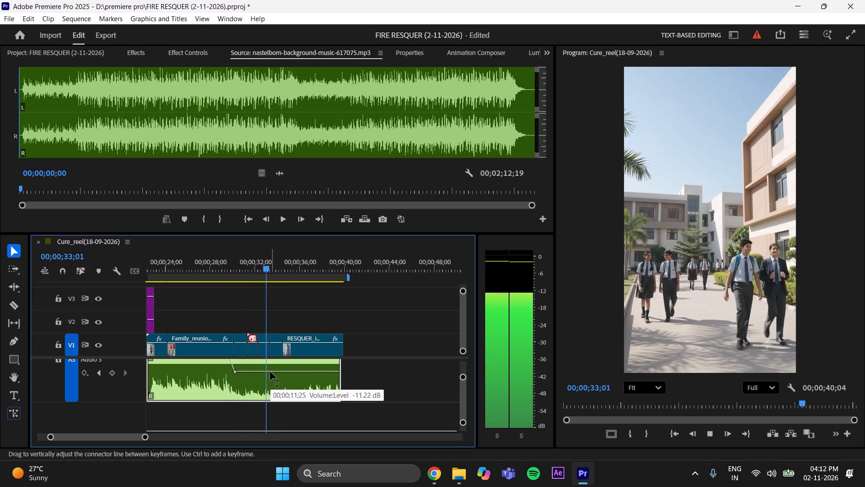
{"action": "key", "text": "space"}
{"action": "left_click_drag", "start_coordinate": [131, 437], "coordinate": [45, 437]}
{"action": "key", "text": "space"}
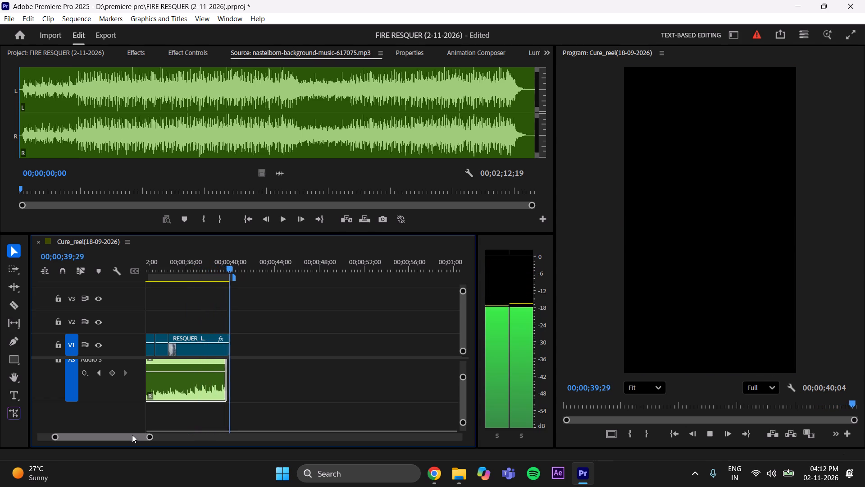
{"action": "key", "text": "space"}
Fit the whole sequence in the timeline, return the audio tracks to a compact height, and save the project.
{"action": "left_click_drag", "start_coordinate": [132, 435], "coordinate": [54, 432]}
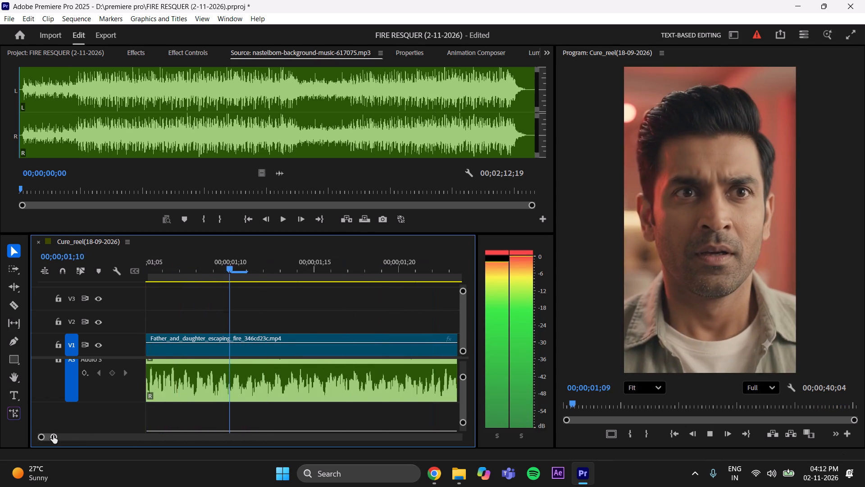
{"action": "left_click_drag", "start_coordinate": [53, 435], "coordinate": [174, 452]}
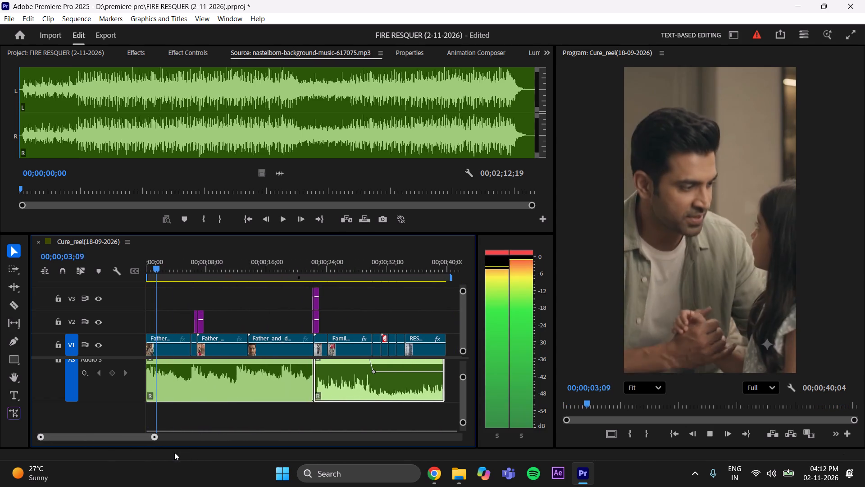
{"action": "key", "text": "space"}
{"action": "left_click_drag", "start_coordinate": [464, 376], "coordinate": [464, 370]}
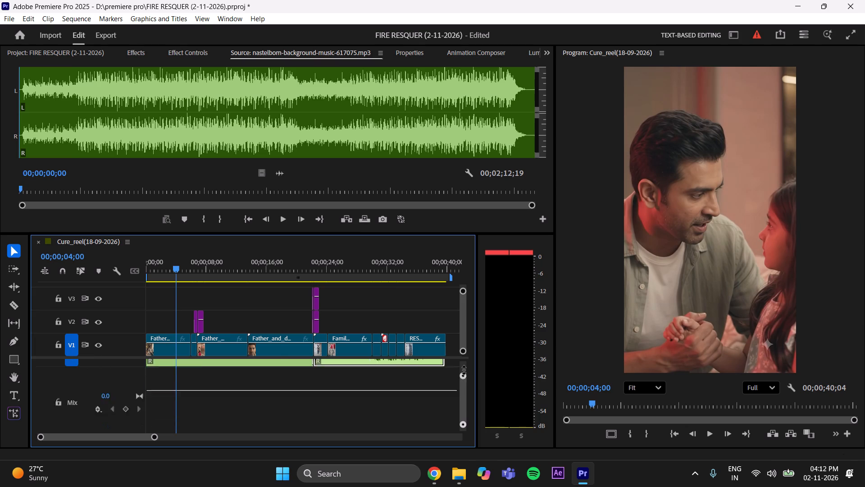
{"action": "left_click_drag", "start_coordinate": [464, 370], "coordinate": [464, 368]}
{"action": "left_click_drag", "start_coordinate": [460, 385], "coordinate": [463, 372]}
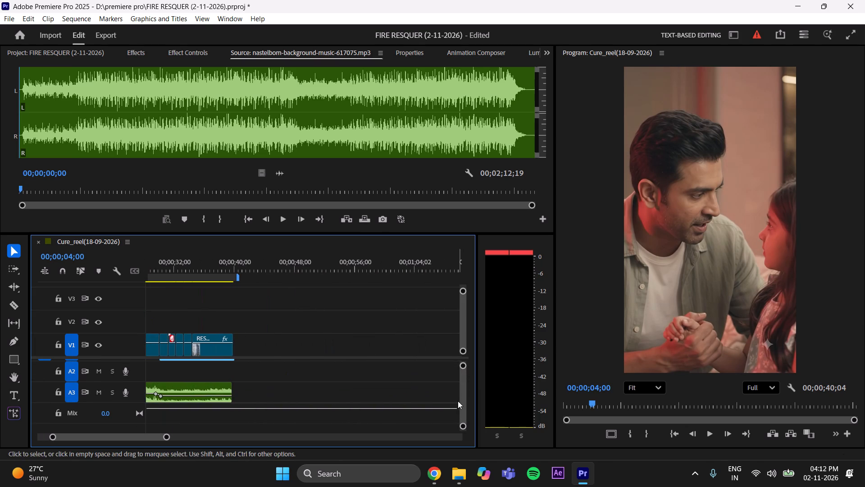
{"action": "left_click_drag", "start_coordinate": [458, 400], "coordinate": [462, 389]}
{"action": "left_click_drag", "start_coordinate": [463, 392], "coordinate": [467, 361]}
{"action": "left_click_drag", "start_coordinate": [152, 437], "coordinate": [16, 425]}
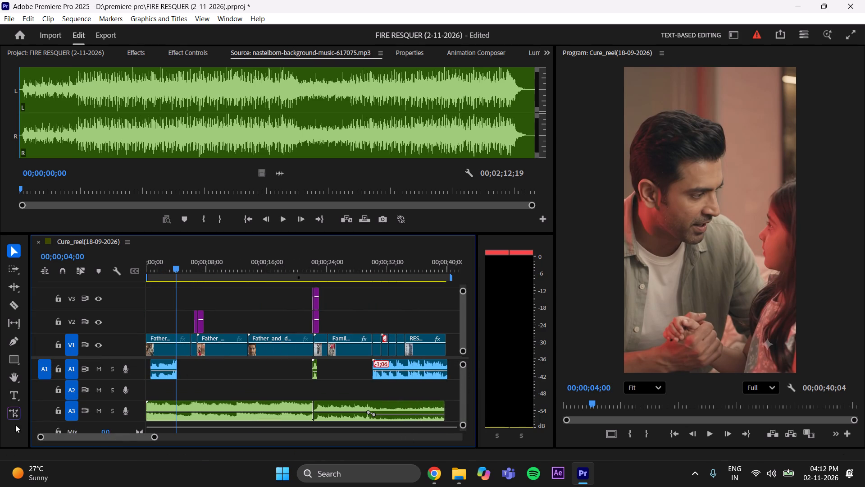
{"action": "key", "text": "ctrl+s"}
{"action": "key", "text": "ctrl+s"}
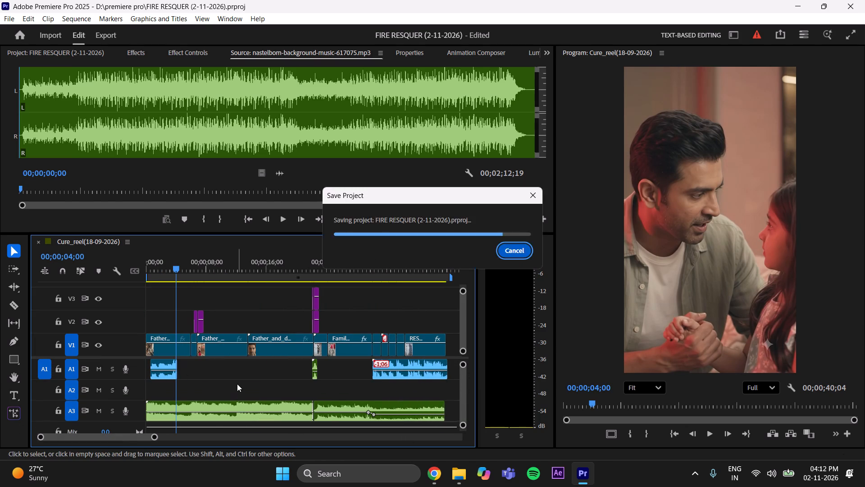
{"action": "key", "text": "ctrl+s"}
{"action": "key", "text": "ctrl+s"}
{"action": "key", "text": "ctrl+s"}
Play the reel from the beginning to check the full soundtrack, pausing to save the project again.
{"action": "left_click_drag", "start_coordinate": [165, 262], "coordinate": [82, 278], "text": "ctrl"}
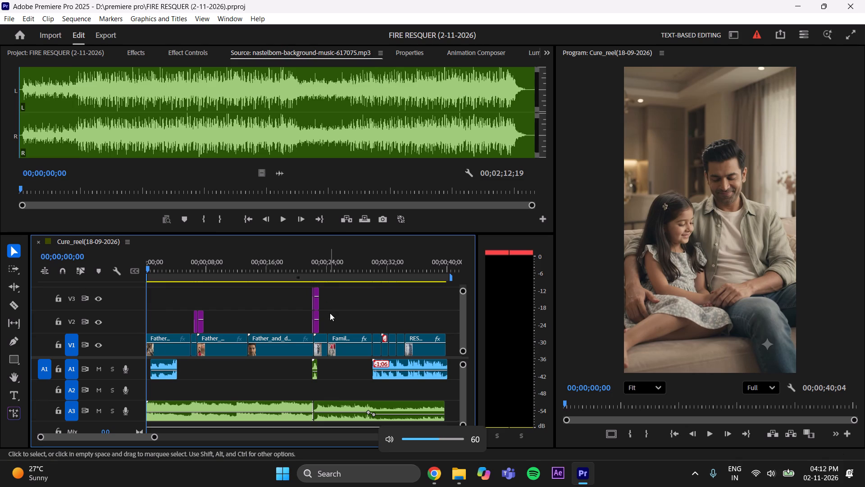
{"action": "key", "text": "space"}
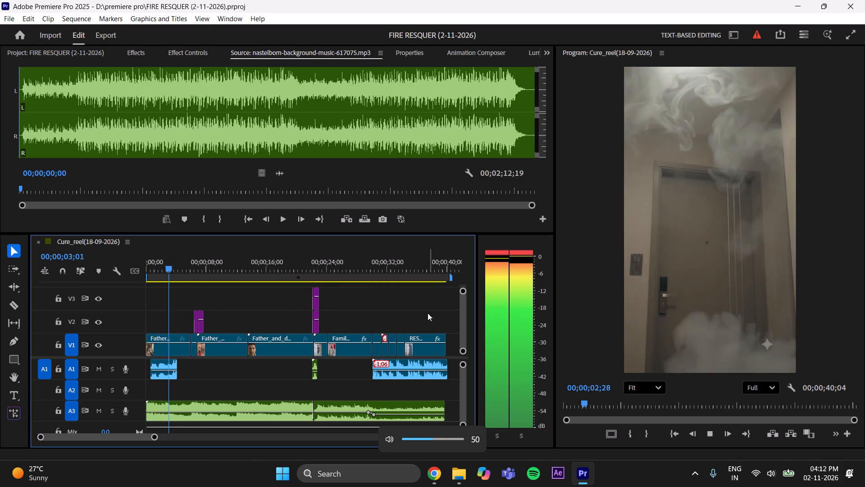
{"action": "key", "text": "ctrl+s"}
{"action": "key", "text": "ctrl+s"}
{"action": "key", "text": "ctrl+s"}
{"action": "key", "text": "ctrl+s"}
{"action": "key", "text": "ctrl+s"}
{"action": "key", "text": "ctrl+s"}
{"action": "key", "text": "ctrl+s"}
{"action": "key", "text": "ctrl+s"}
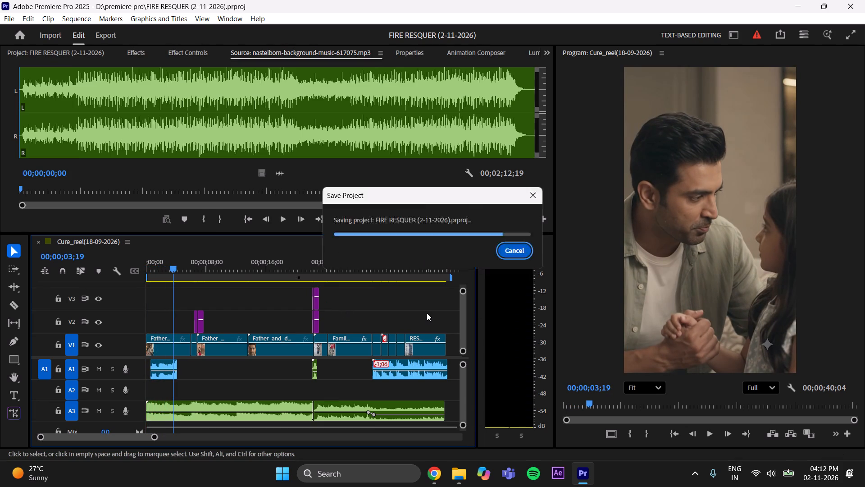
{"action": "key", "text": "space"}
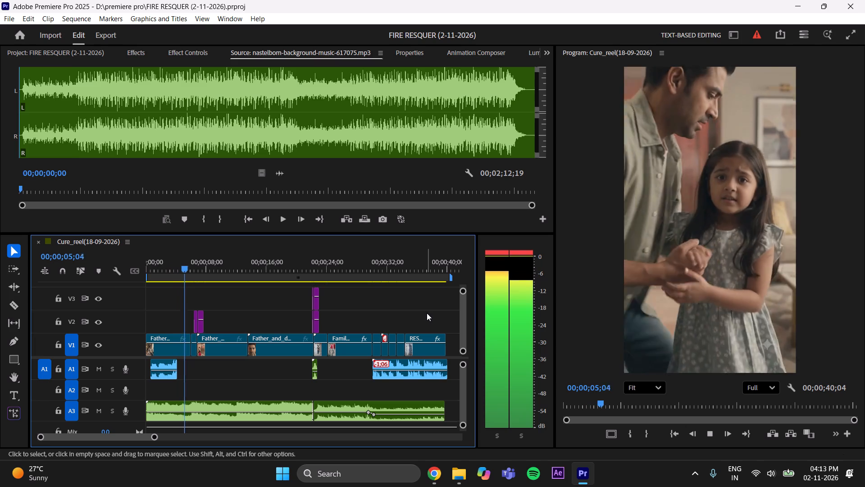
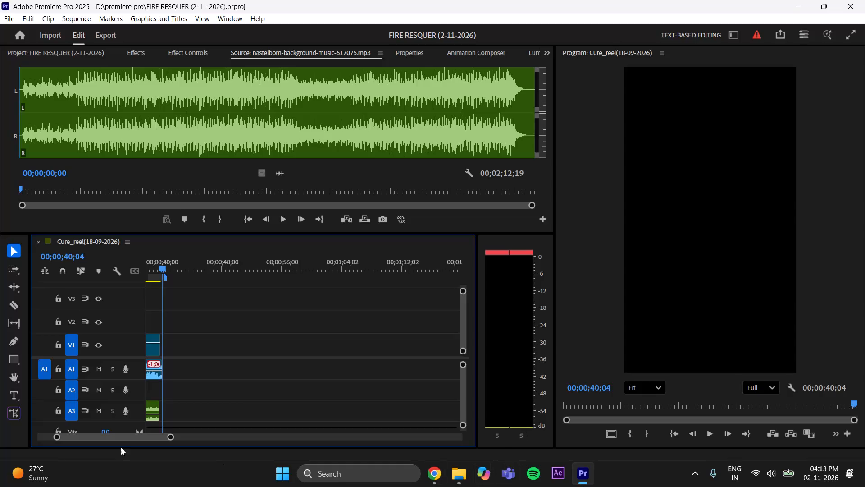
Save the FIRE RESQUER (2-11-2026) project with the Cure_reel sequence.
{"action": "left_click_drag", "start_coordinate": [109, 436], "coordinate": [55, 452]}
{"action": "key", "text": "ctrl+s"}
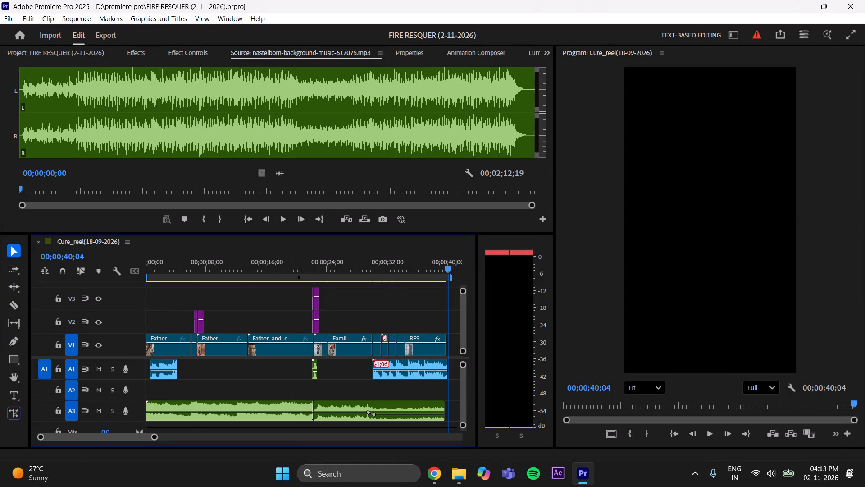
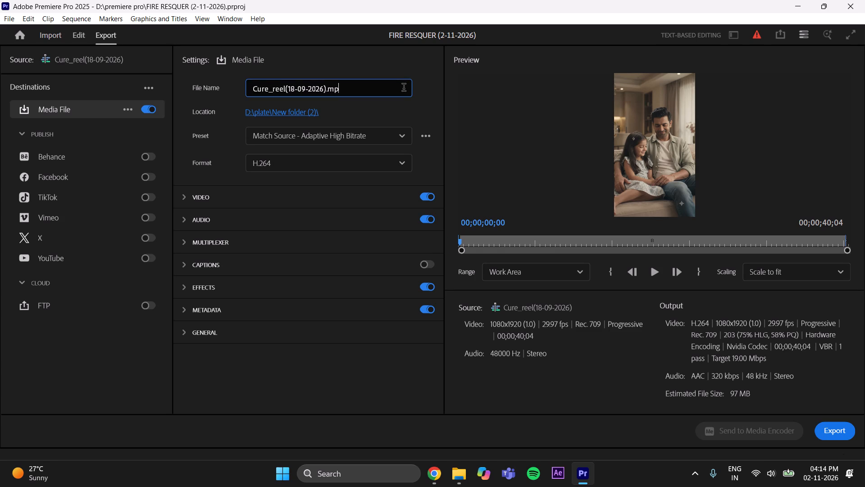
Replace the export file name with "Fire Resquer".
{"action": "type", "text": "fire"}
{"action": "key", "text": "space"}
{"action": "key", "text": "BackSpace"}
{"action": "key", "text": "BackSpace"}
{"action": "key", "text": "BackSpace"}
{"action": "key", "text": "BackSpace"}
{"action": "key", "text": "BackSpace"}
{"action": "key", "text": "BackSpace"}
{"action": "key", "text": "BackSpace"}
{"action": "key", "text": "BackSpace"}
{"action": "key", "text": "BackSpace"}
{"action": "key", "text": "BackSpace"}
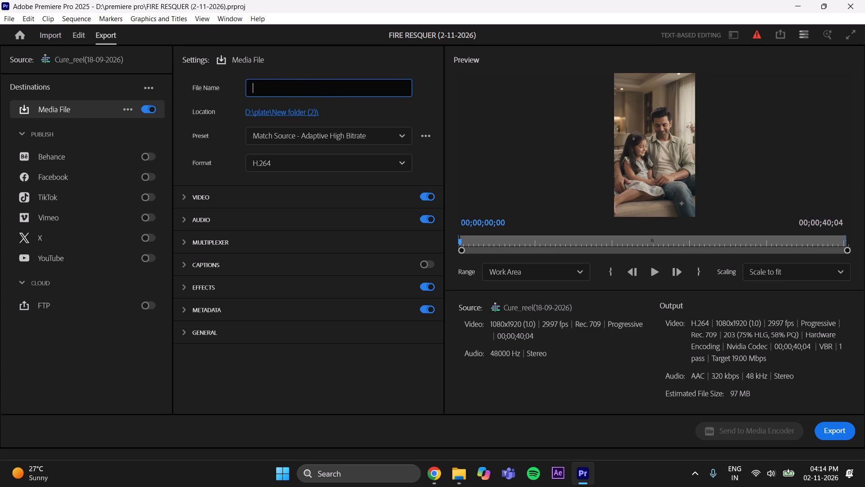
{"action": "type", "text": "DD"}
{"action": "key", "text": "shift+BackSpace"}
{"action": "key", "text": "shift+BackSpace"}
{"action": "type", "text": "Fire"}
{"action": "key", "text": "space"}
{"action": "type", "text": "Res"}
{"action": "type", "text": "quer"}
{"action": "key", "text": "space"}
{"action": "left_click", "coordinate": [301, 112]}
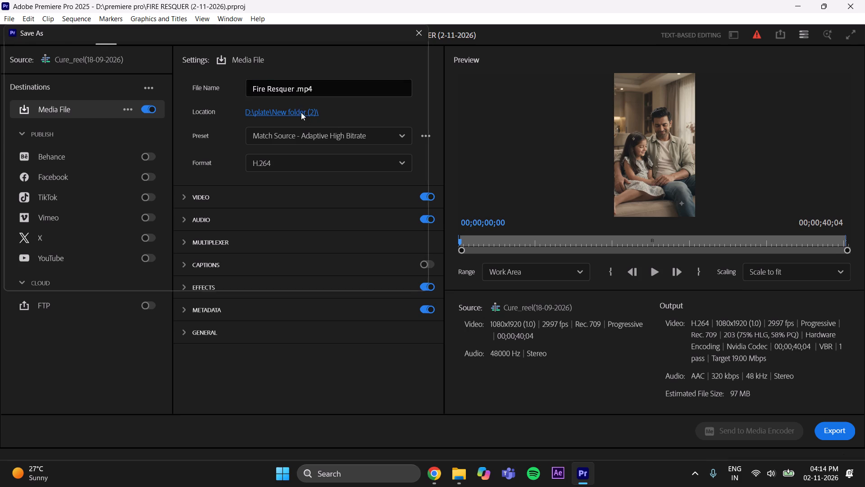
{"action": "left_click", "coordinate": [424, 27]}
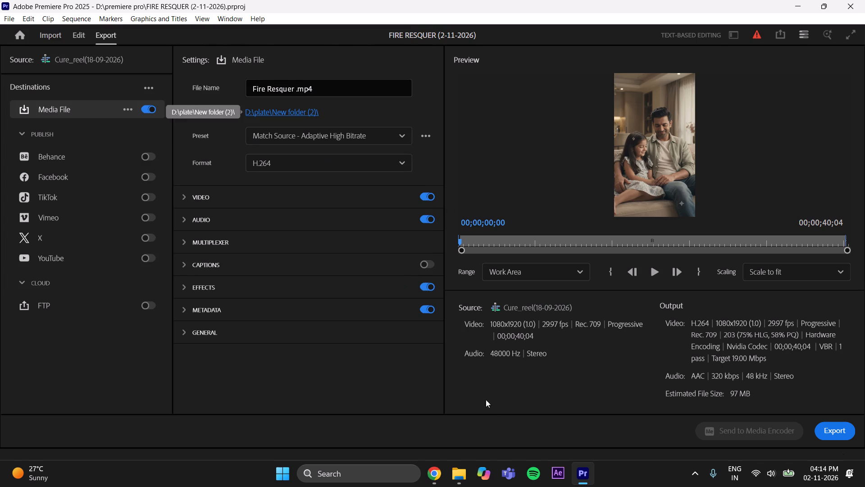
In File Explorer, create a new folder named "Fire Resquer" on New Volume (D:) and open it.
{"action": "left_click", "coordinate": [457, 484]}
{"action": "left_click", "coordinate": [52, 356]}
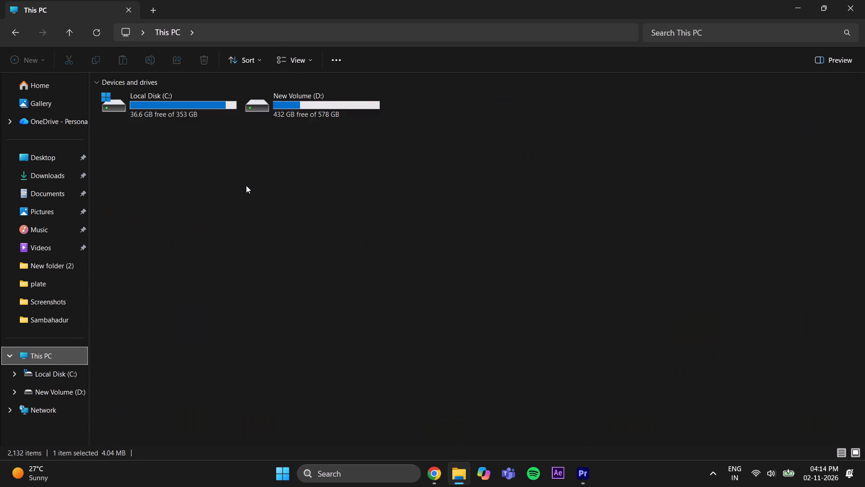
{"action": "double_click", "coordinate": [308, 94]}
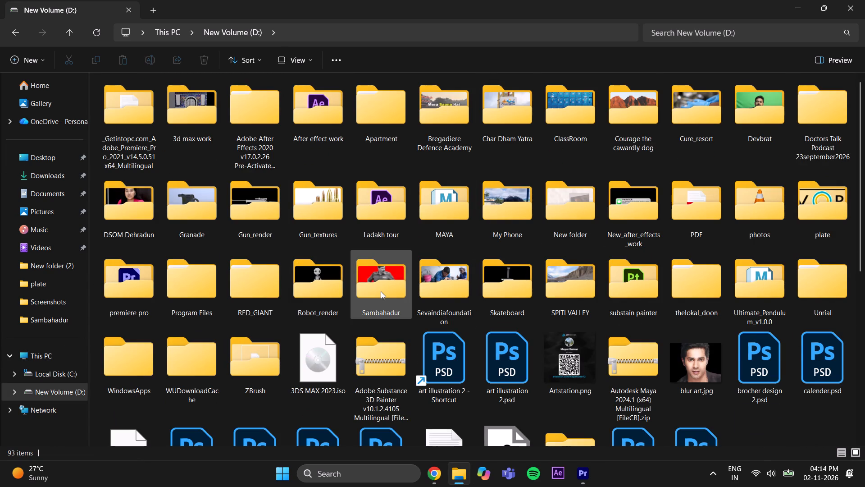
{"action": "scroll", "coordinate": [487, 293], "scroll_direction": "down", "scroll_amount": 6}
{"action": "right_click", "coordinate": [716, 372]}
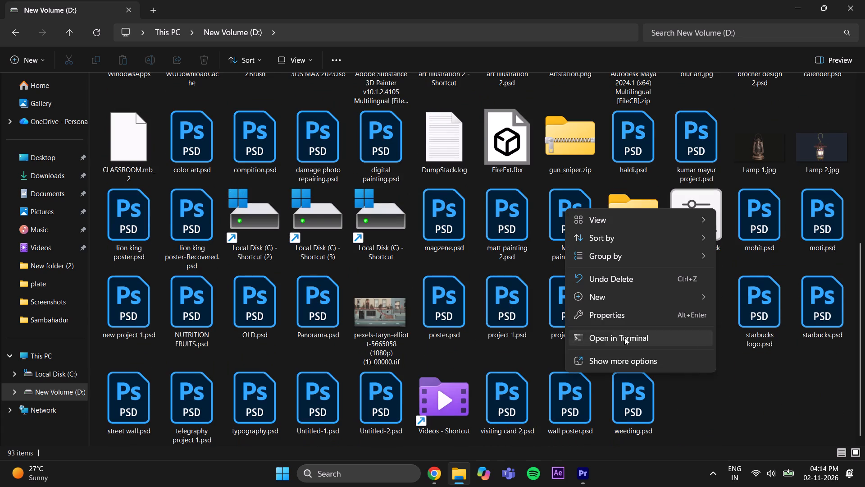
{"action": "left_click", "coordinate": [500, 96]}
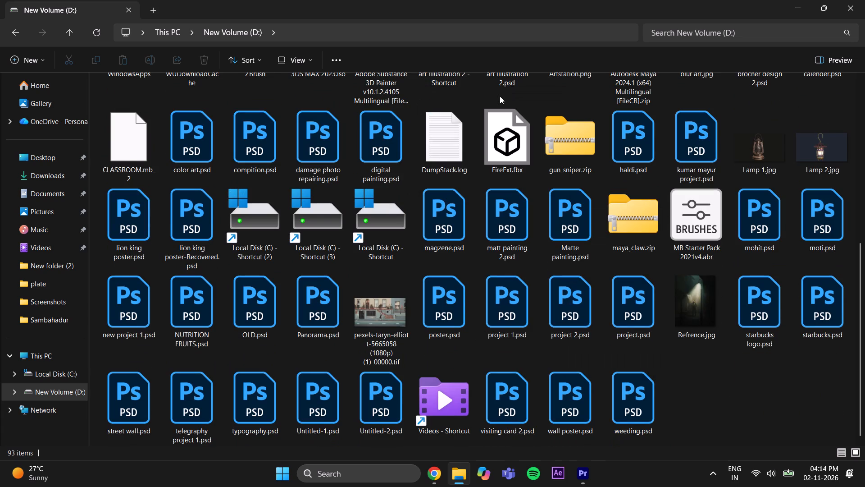
{"action": "key", "text": "BackSpace"}
{"action": "type", "text": "Fire"}
{"action": "key", "text": "space"}
{"action": "type", "text": "Resq"}
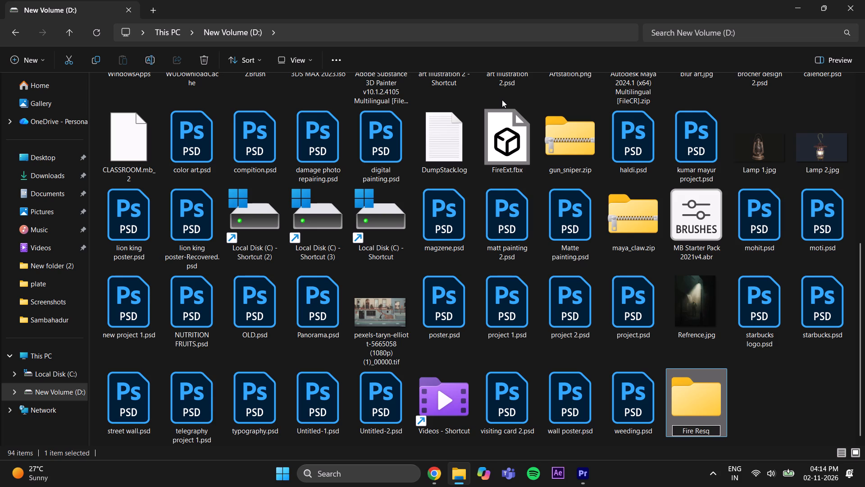
{"action": "type", "text": "uer"}
{"action": "key", "text": "Return"}
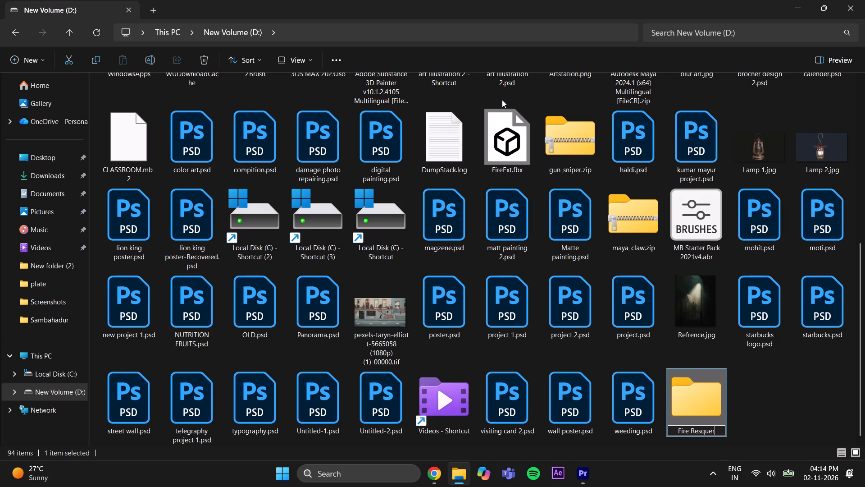
{"action": "double_click", "coordinate": [703, 405]}
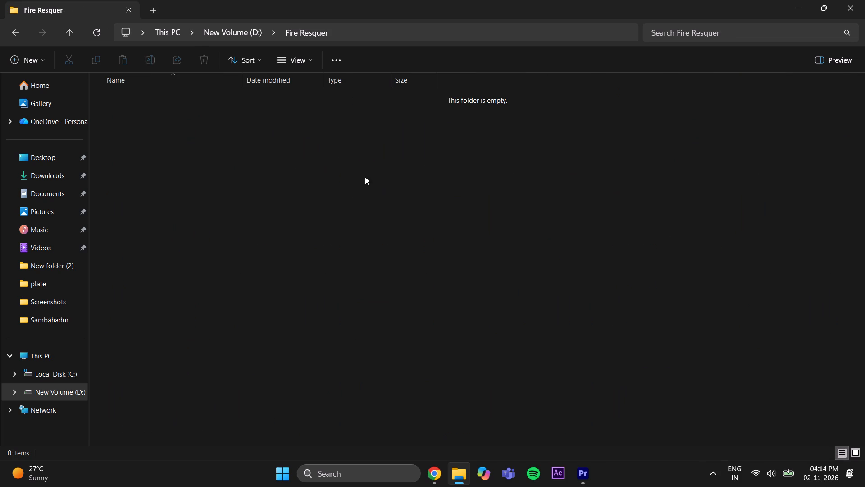
Back in Premiere Pro, set the export location to the Fire Resquer folder on New Volume (D:), searching the drive for "fire".
{"action": "left_click", "coordinate": [583, 486]}
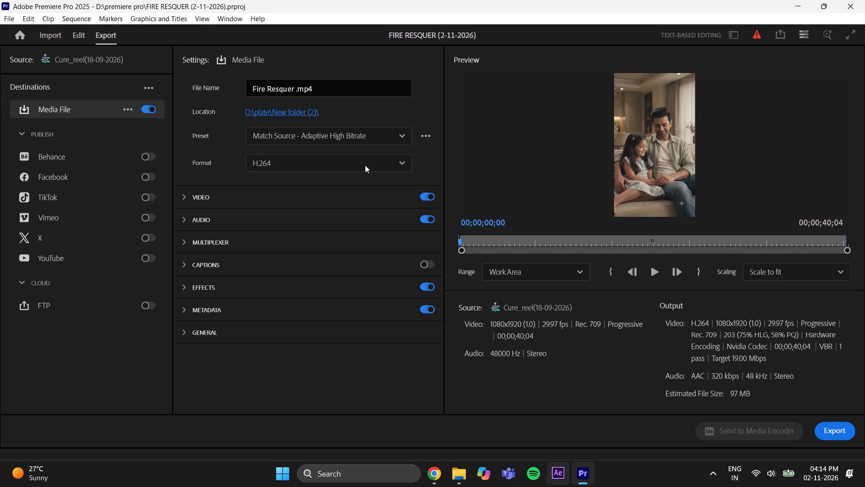
{"action": "left_click", "coordinate": [294, 111]}
{"action": "left_click", "coordinate": [59, 137]}
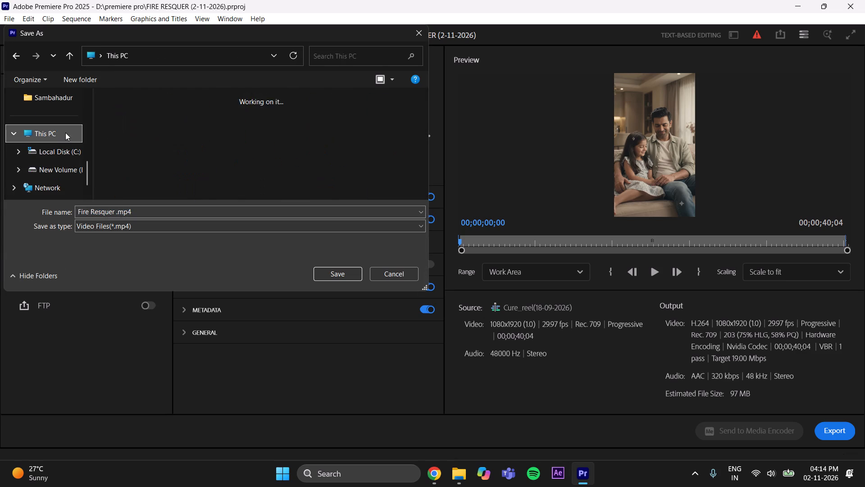
{"action": "left_click", "coordinate": [294, 105]}
{"action": "double_click", "coordinate": [308, 128]}
{"action": "scroll", "coordinate": [307, 131], "scroll_direction": "down", "scroll_amount": 5}
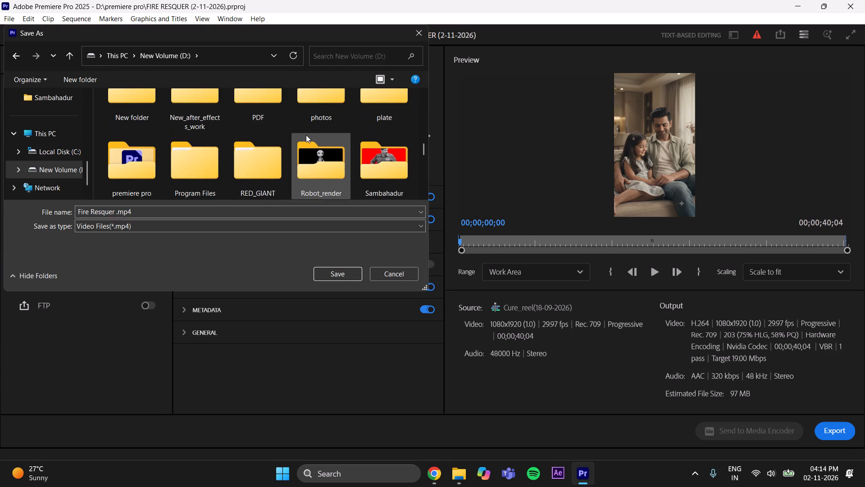
{"action": "scroll", "coordinate": [306, 137], "scroll_direction": "down", "scroll_amount": 1}
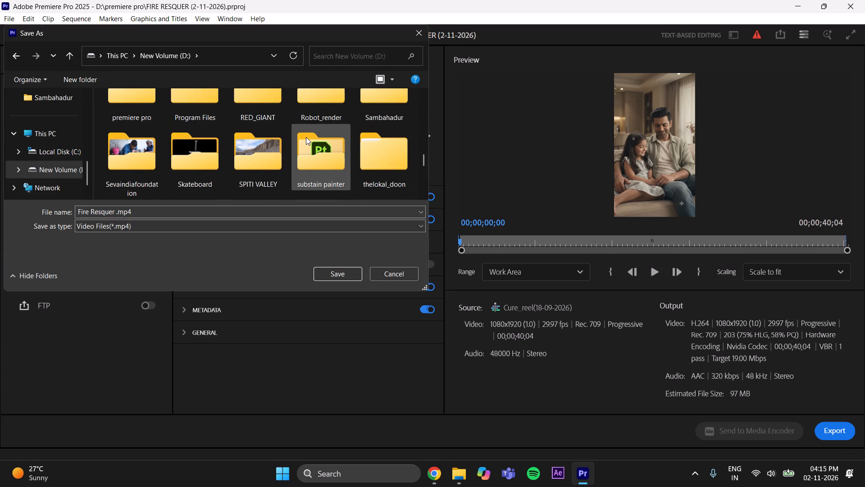
{"action": "scroll", "coordinate": [306, 137], "scroll_direction": "down", "scroll_amount": 3}
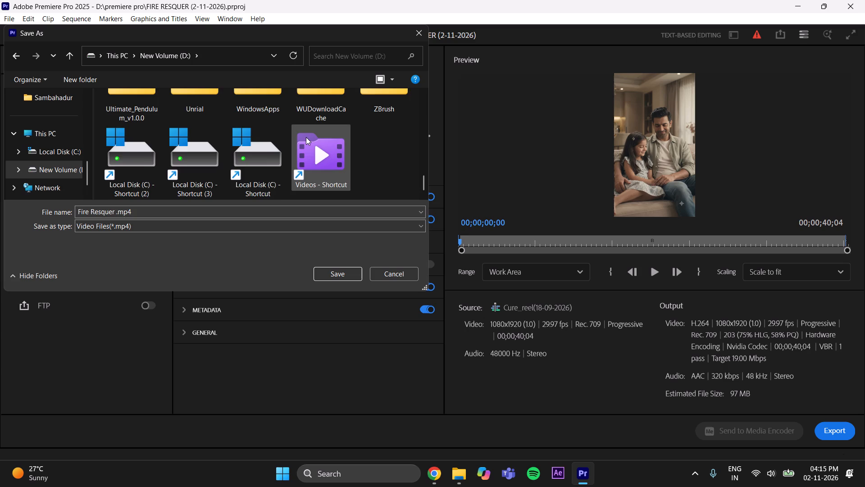
{"action": "scroll", "coordinate": [306, 137], "scroll_direction": "up", "scroll_amount": 11}
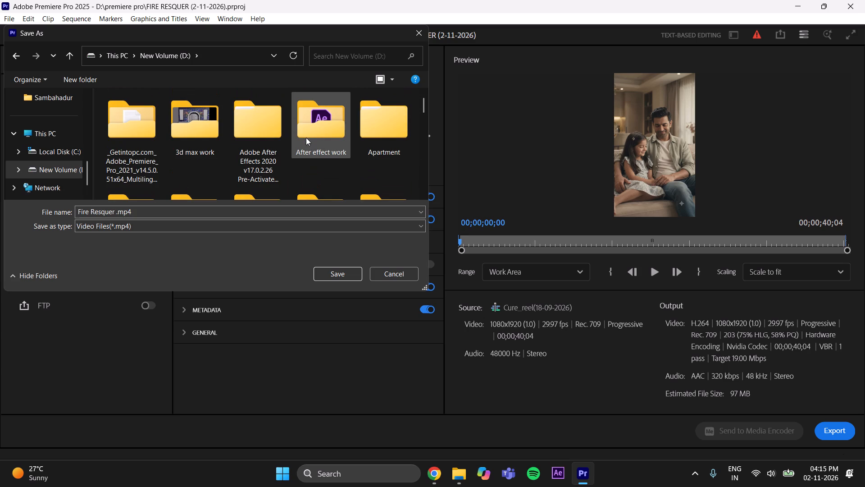
{"action": "scroll", "coordinate": [306, 138], "scroll_direction": "down", "scroll_amount": 3}
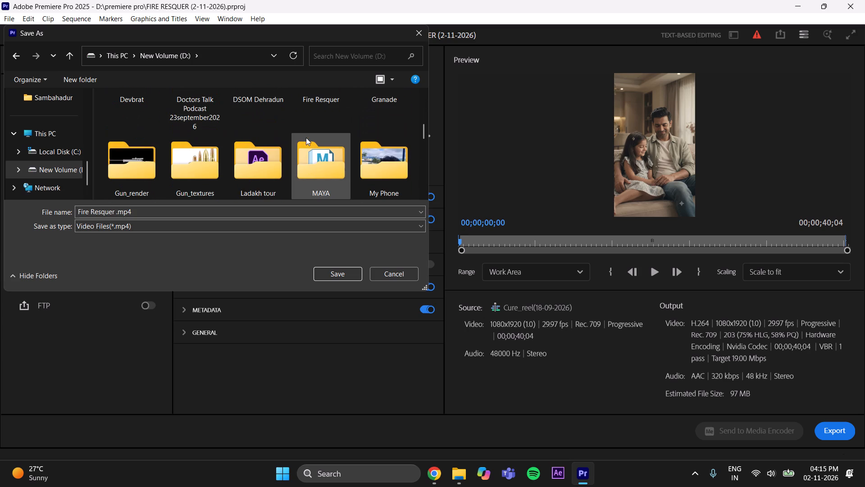
{"action": "scroll", "coordinate": [306, 138], "scroll_direction": "down", "scroll_amount": 1}
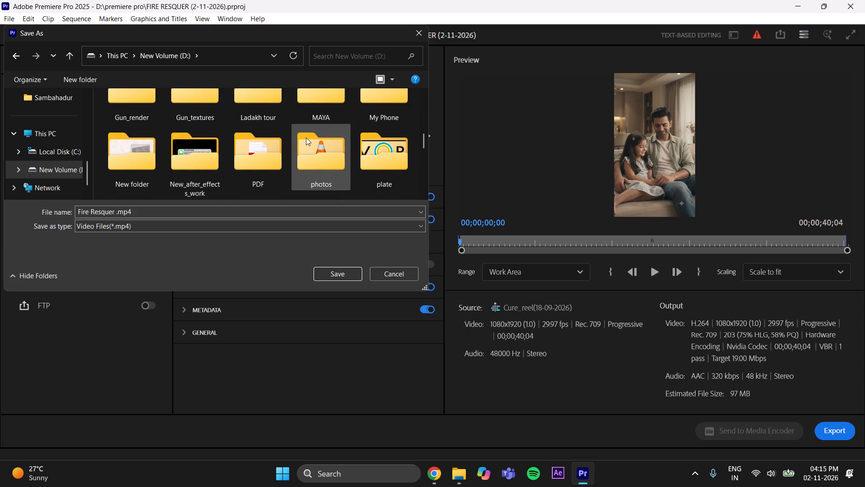
{"action": "scroll", "coordinate": [306, 138], "scroll_direction": "down", "scroll_amount": 1}
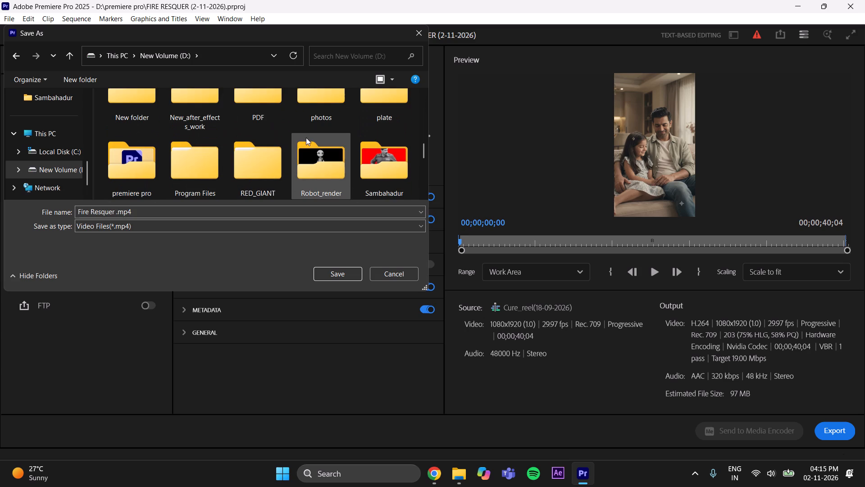
{"action": "scroll", "coordinate": [306, 138], "scroll_direction": "down", "scroll_amount": 1}
{"action": "scroll", "coordinate": [306, 138], "scroll_direction": "up", "scroll_amount": 7}
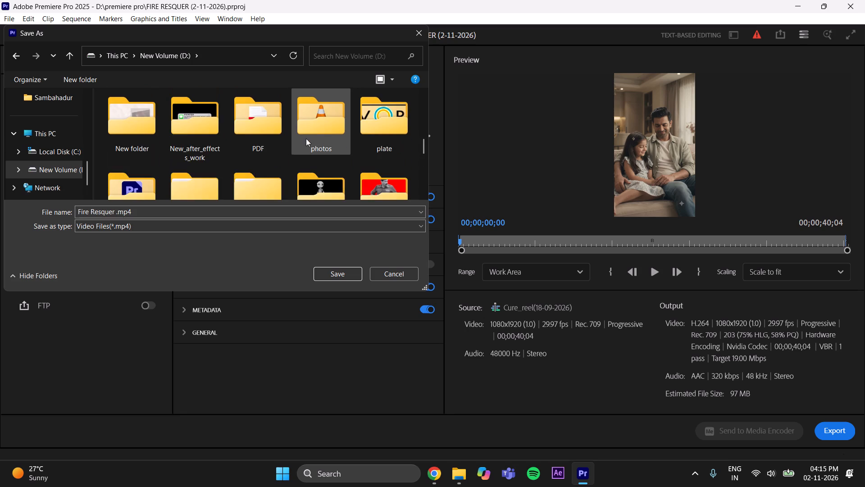
{"action": "scroll", "coordinate": [306, 138], "scroll_direction": "up", "scroll_amount": 4}
{"action": "left_click", "coordinate": [350, 60]}
{"action": "key", "text": "f"}
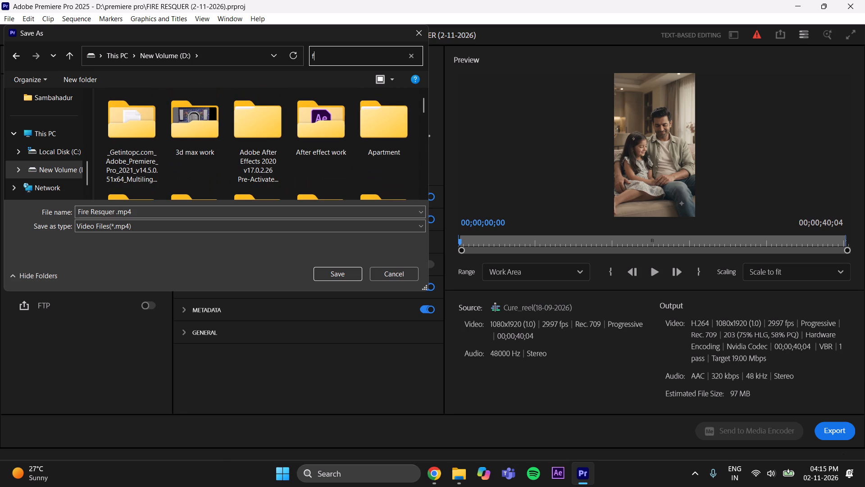
{"action": "type", "text": "ire"}
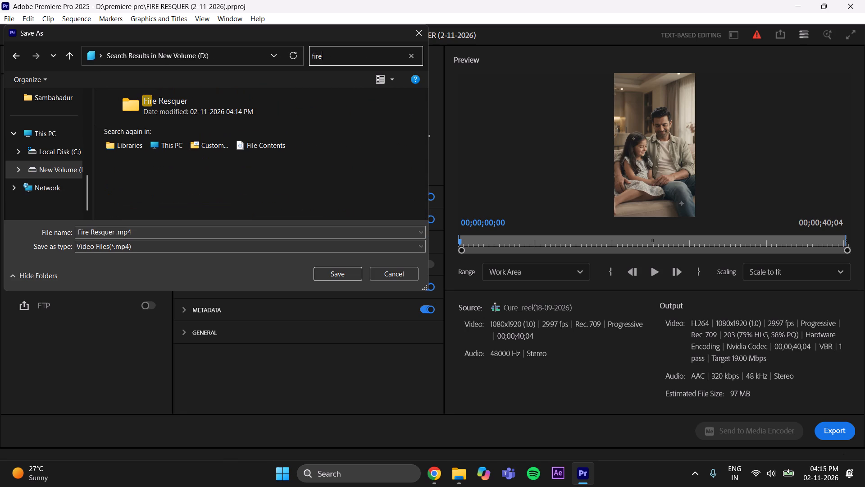
{"action": "double_click", "coordinate": [295, 100]}
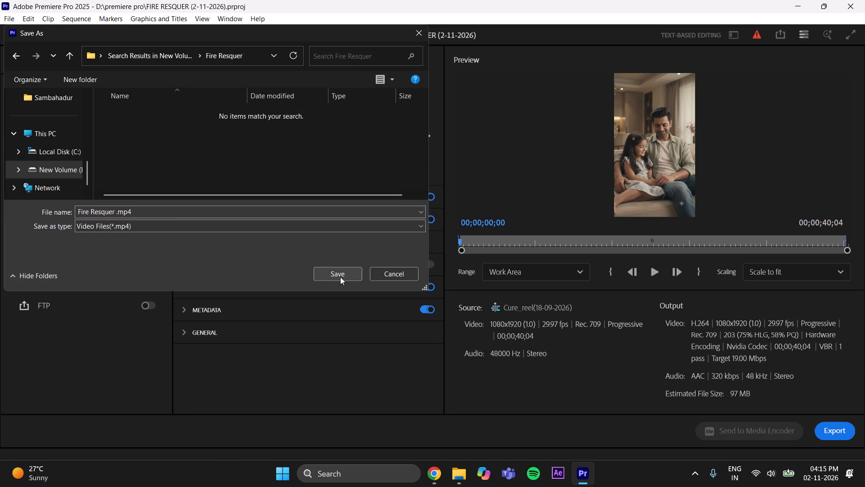
{"action": "left_click", "coordinate": [340, 277]}
Export the reel as an H.264 media file with the current settings.
{"action": "left_click", "coordinate": [832, 439]}
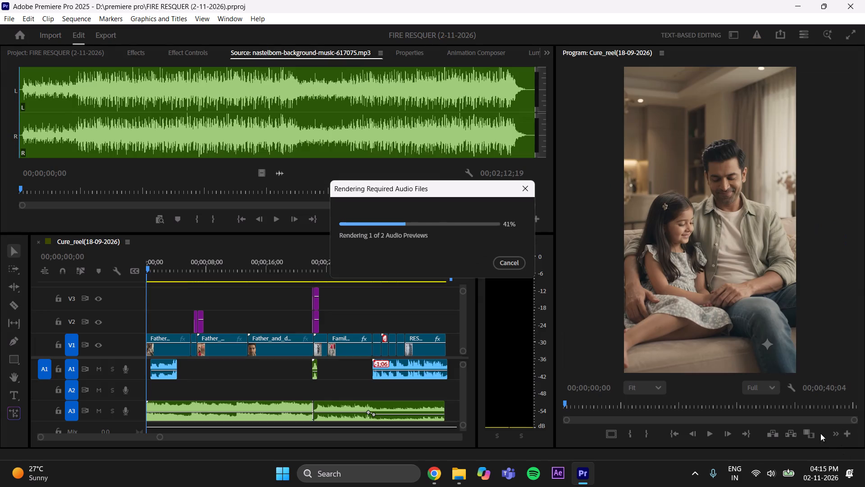
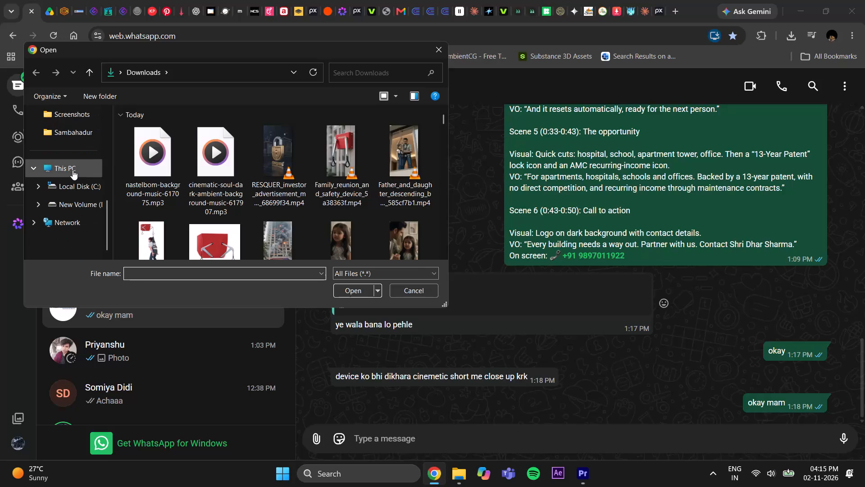
Select Fire Resquer .mp4 in the Fire Resquer folder on New Volume (D:) as the chat attachment, searching the drive for "fire".
{"action": "double_click", "coordinate": [345, 137]}
{"action": "left_click", "coordinate": [369, 74]}
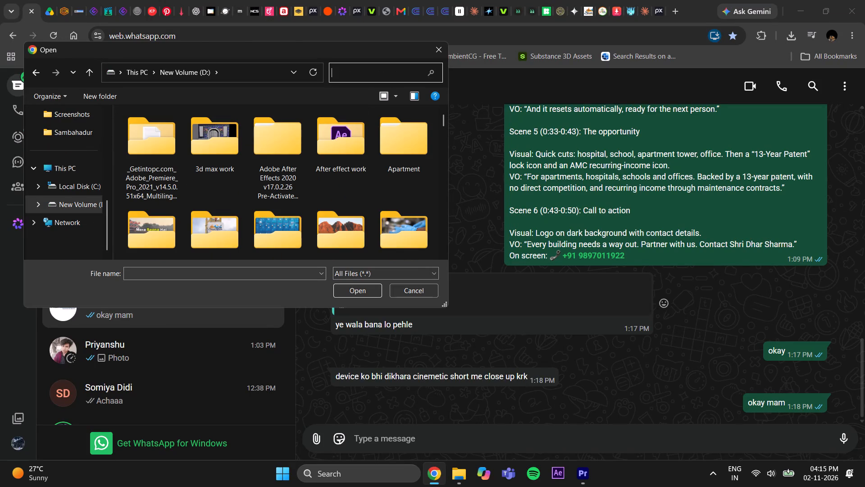
{"action": "type", "text": "fire"}
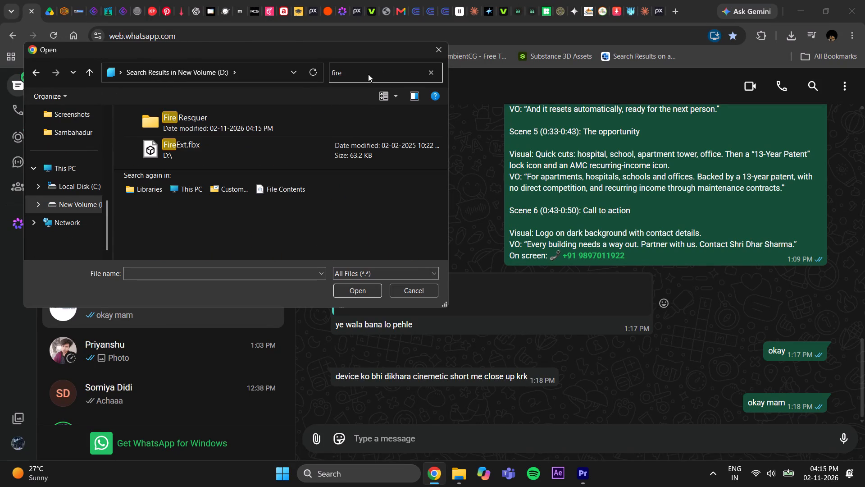
{"action": "double_click", "coordinate": [261, 120]}
{"action": "left_click", "coordinate": [150, 144]}
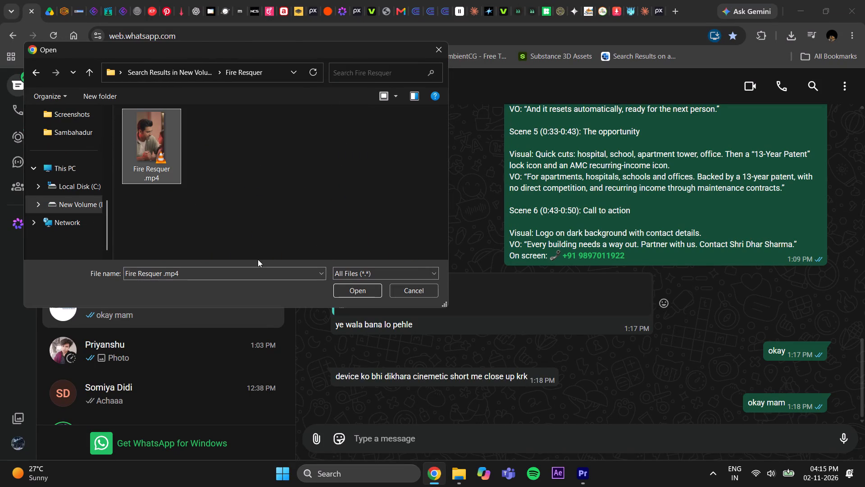